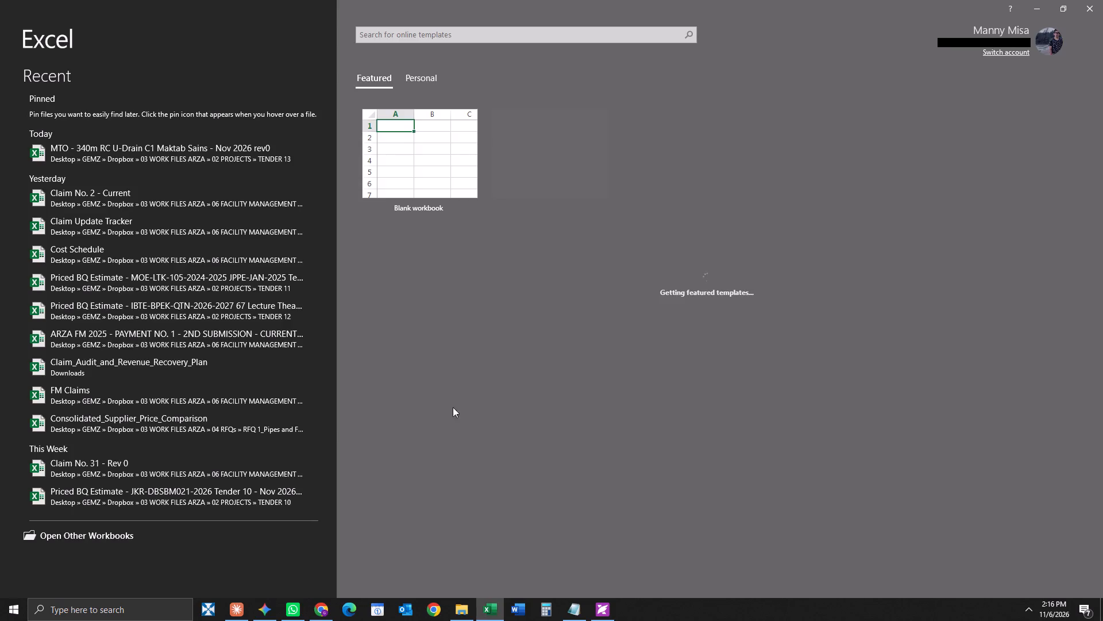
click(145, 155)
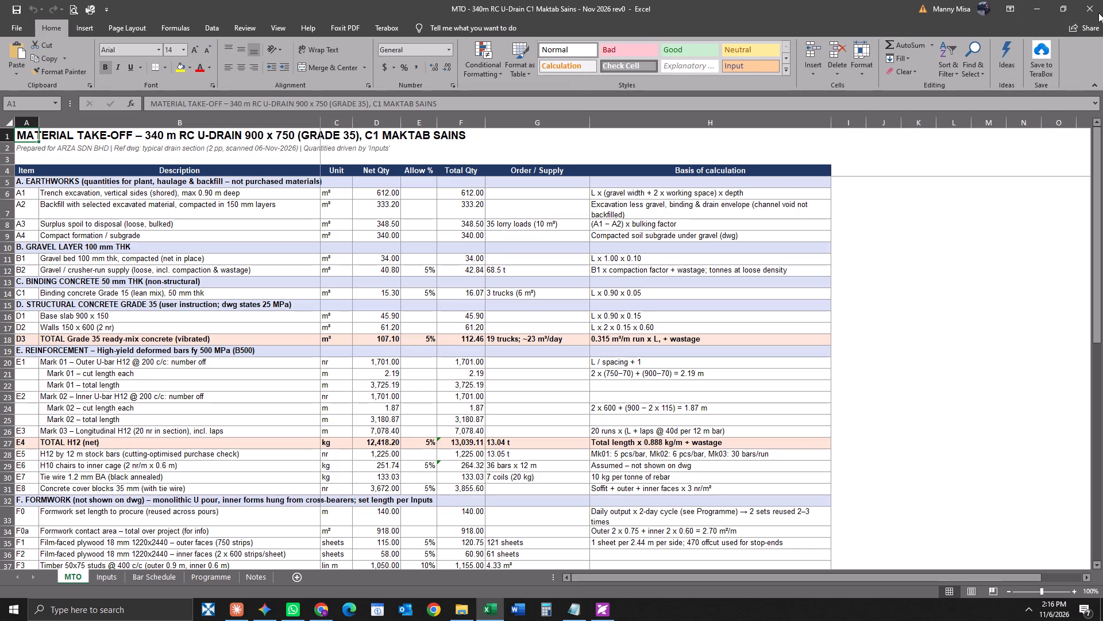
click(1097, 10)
In File Explorer, widen the TENDER 13 folder's Name column, open the "MTO Labour-Plant Cost" rev1 workbook and enable editing.
click(456, 615)
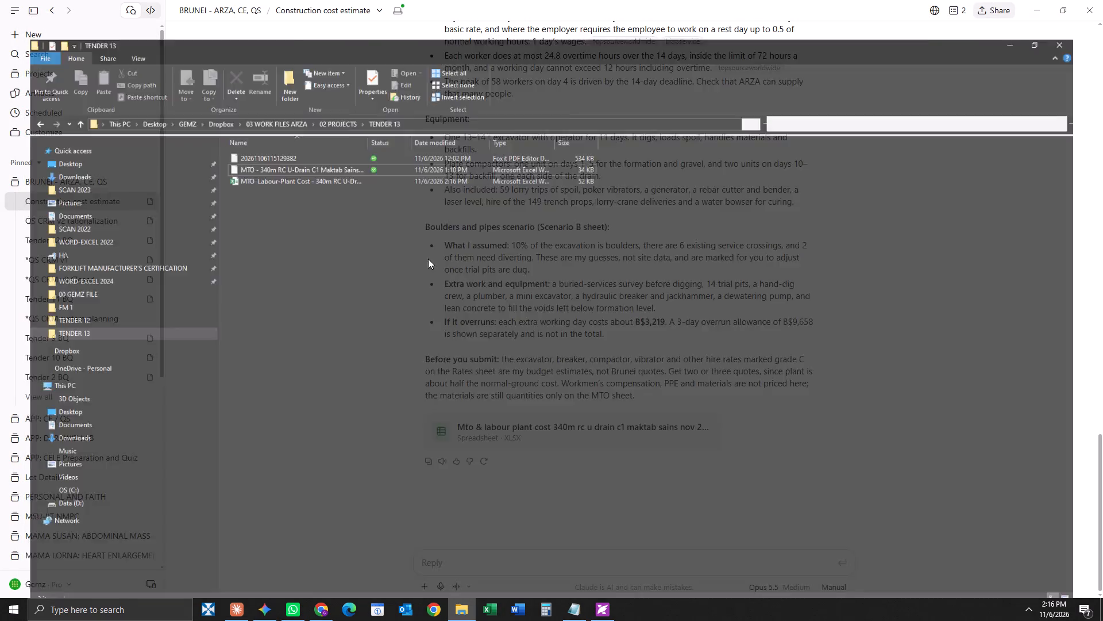
drag(358, 112, 541, 129)
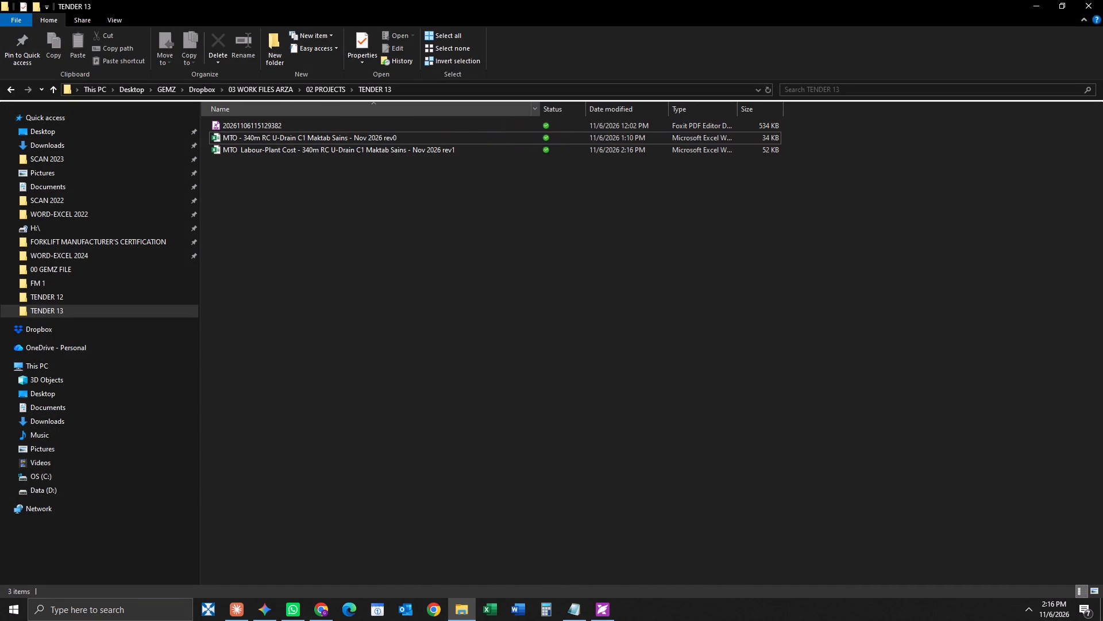
drag(541, 129, 541, 129)
double_click(393, 149)
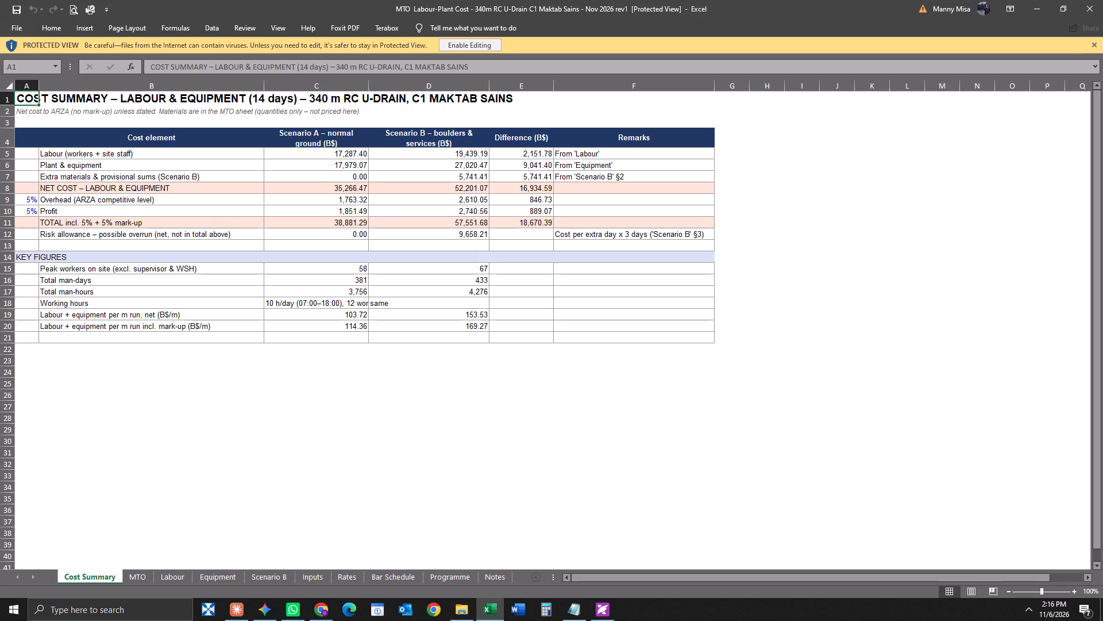
click(484, 43)
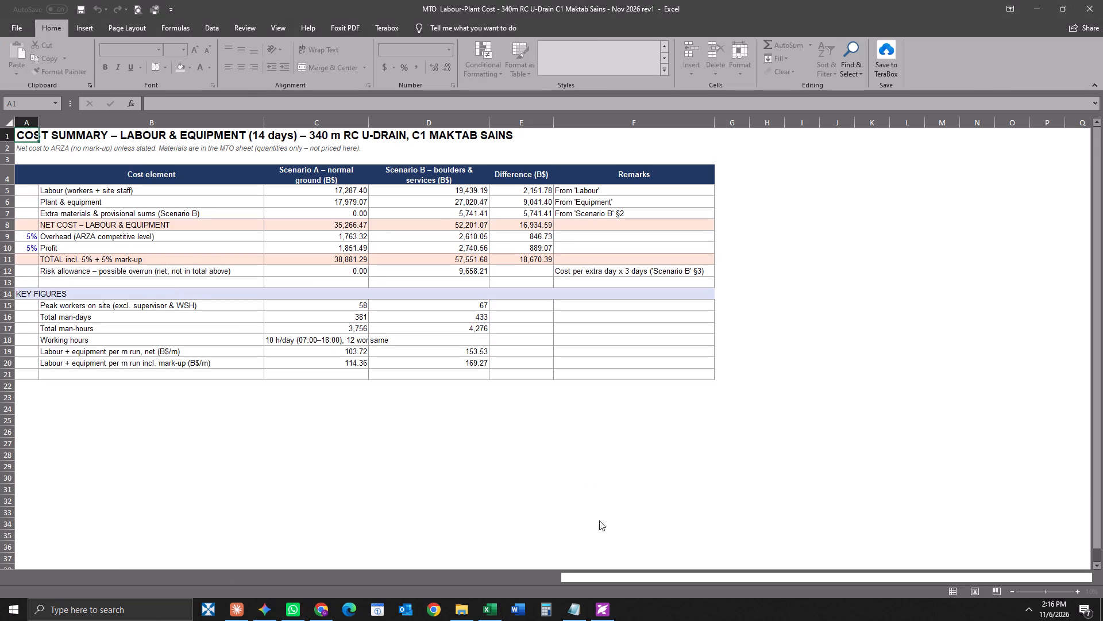
Examine the Labour sheet's daily crew headcounts, working hours, costs, site staff and labour summary for both scenarios.
drag(553, 577, 591, 584)
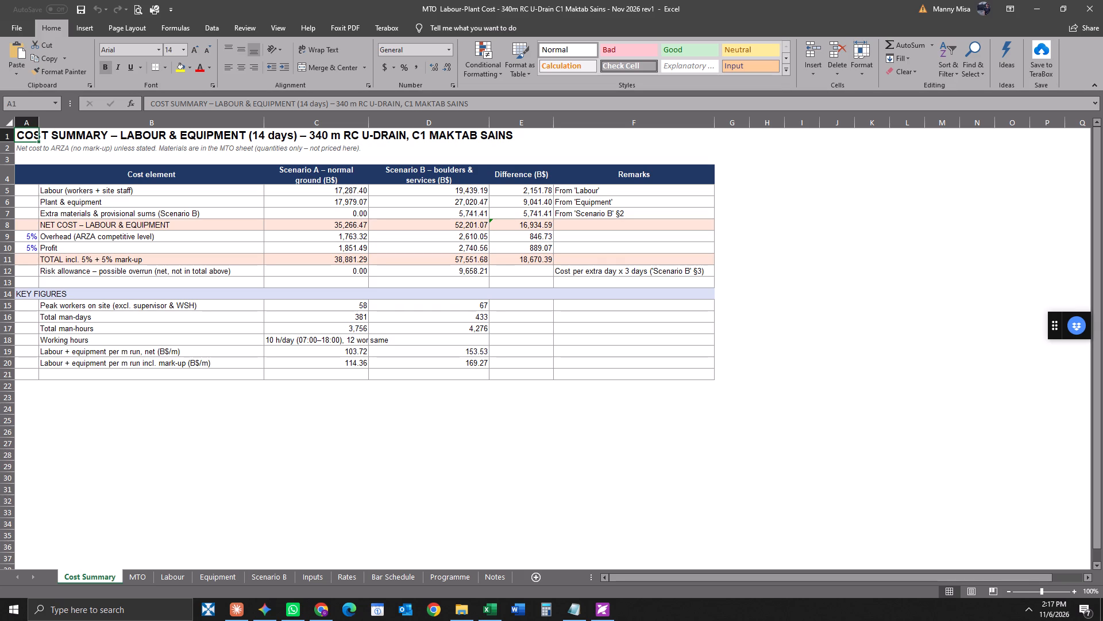
click(141, 577)
click(167, 576)
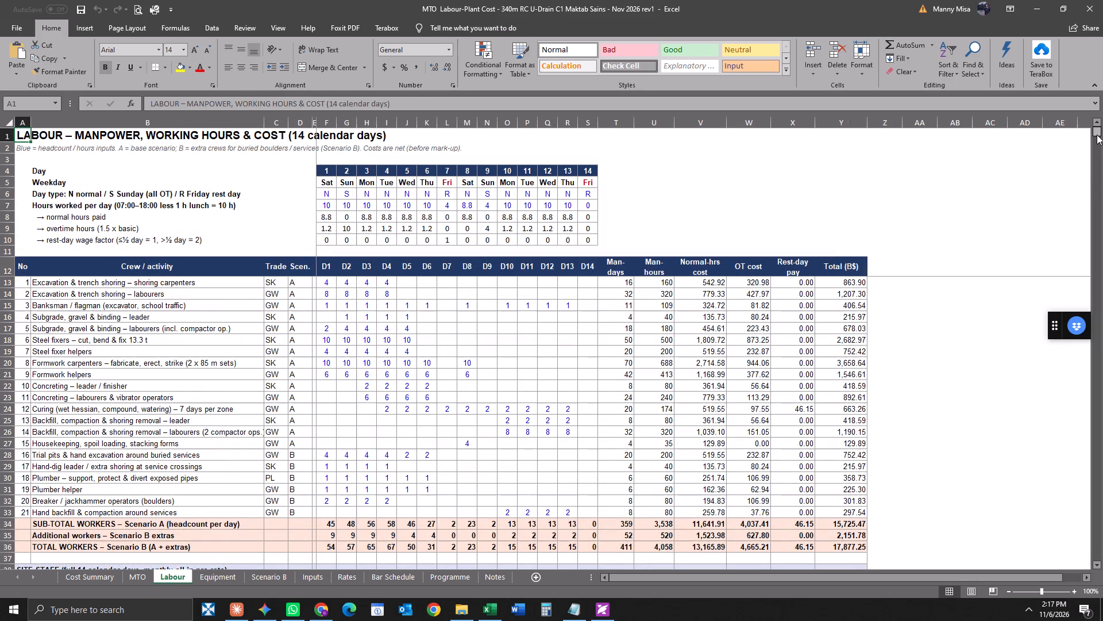
drag(1097, 135, 1091, 105)
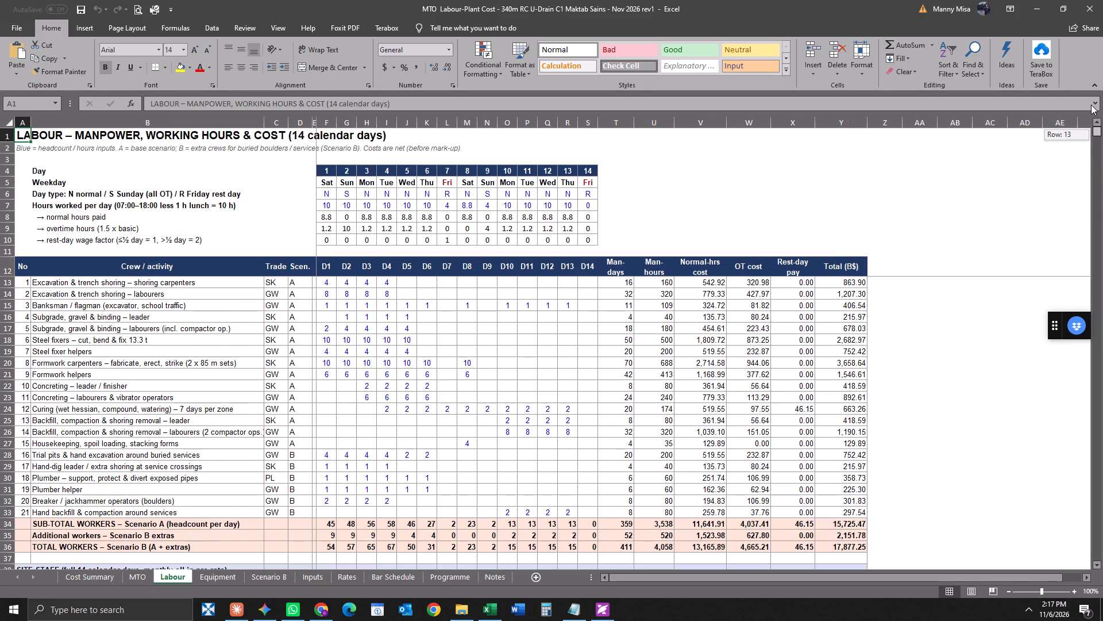
drag(1091, 105, 1091, 104)
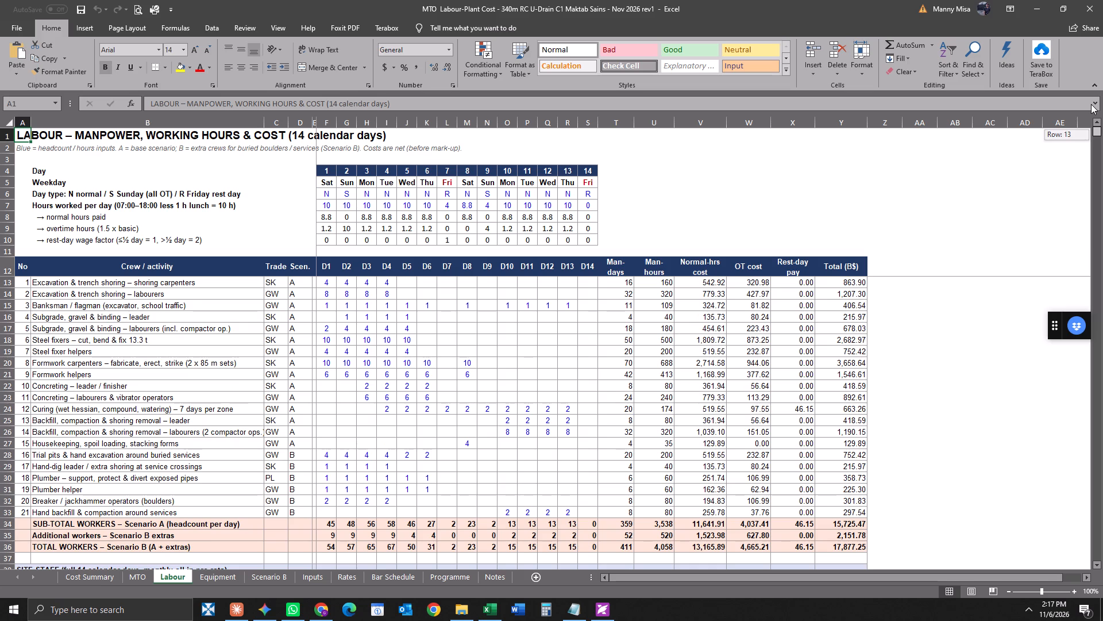
drag(1091, 104, 1102, 176)
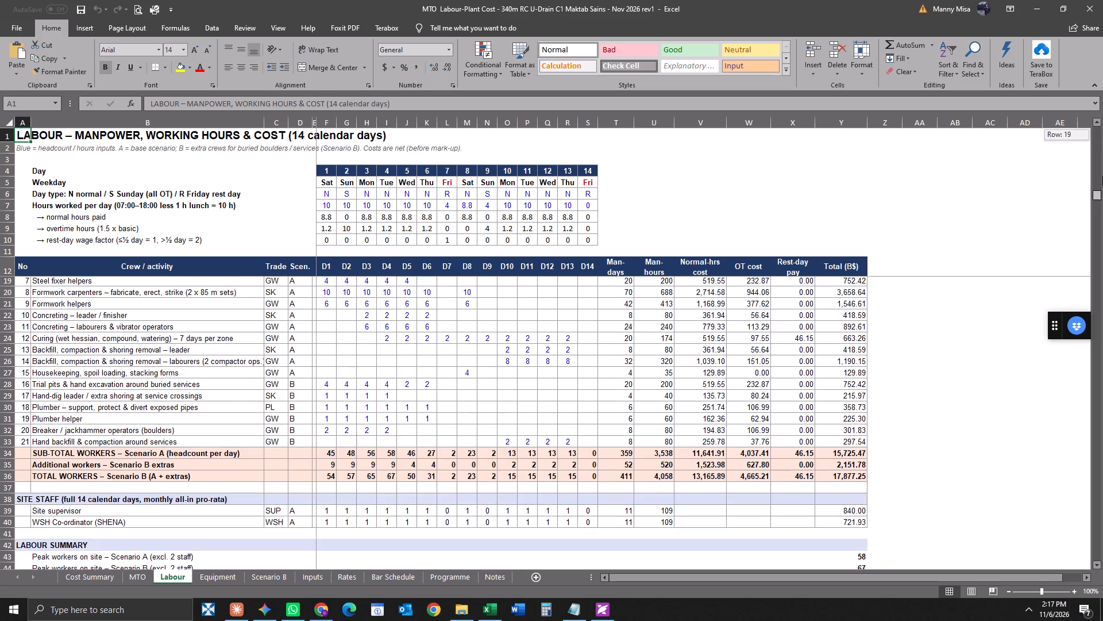
drag(1102, 176, 1102, 103)
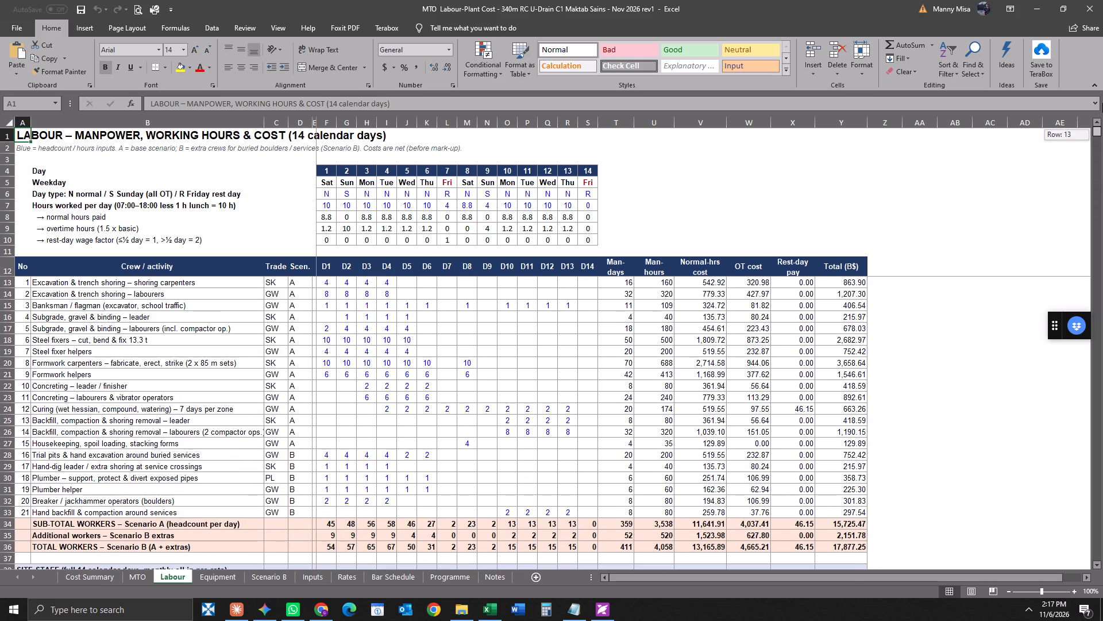
drag(1102, 103, 1102, 458)
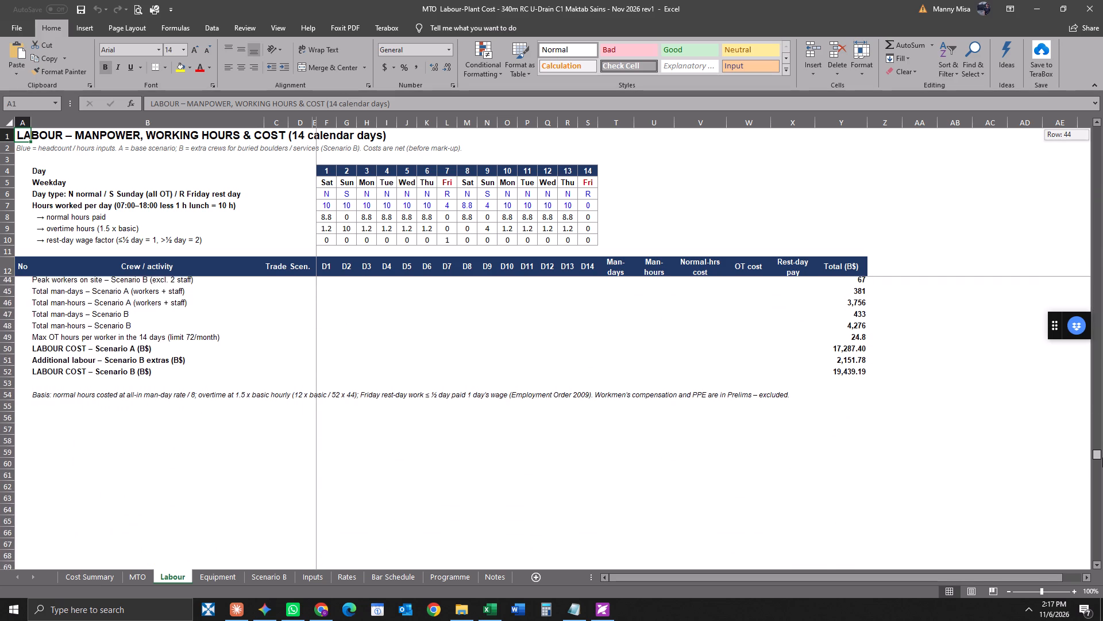
drag(1102, 458, 1091, 106)
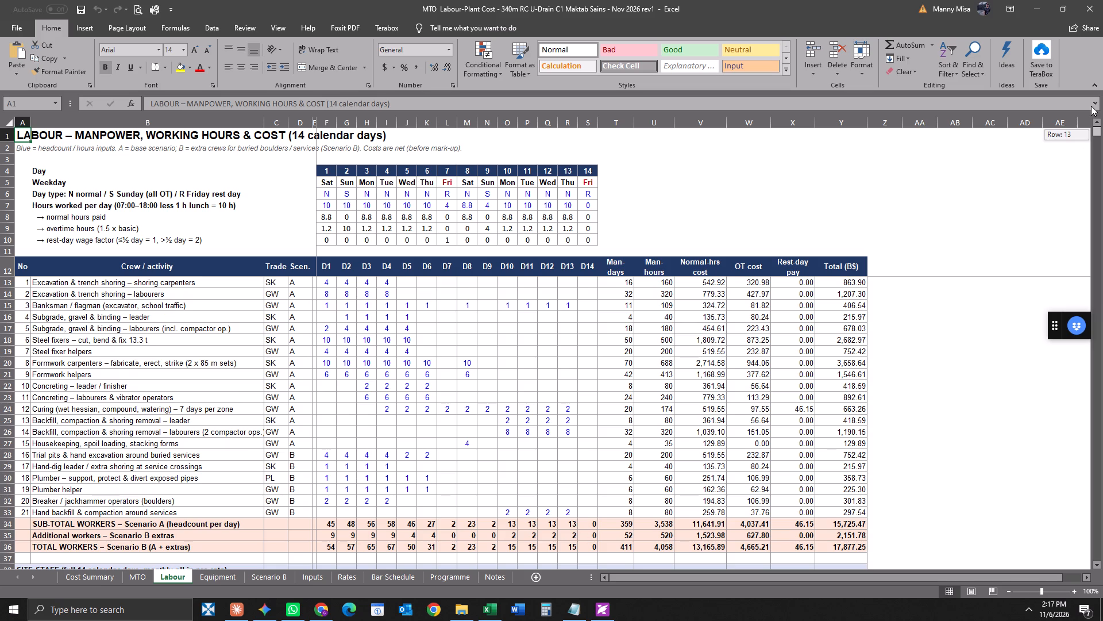
drag(1091, 106, 1091, 121)
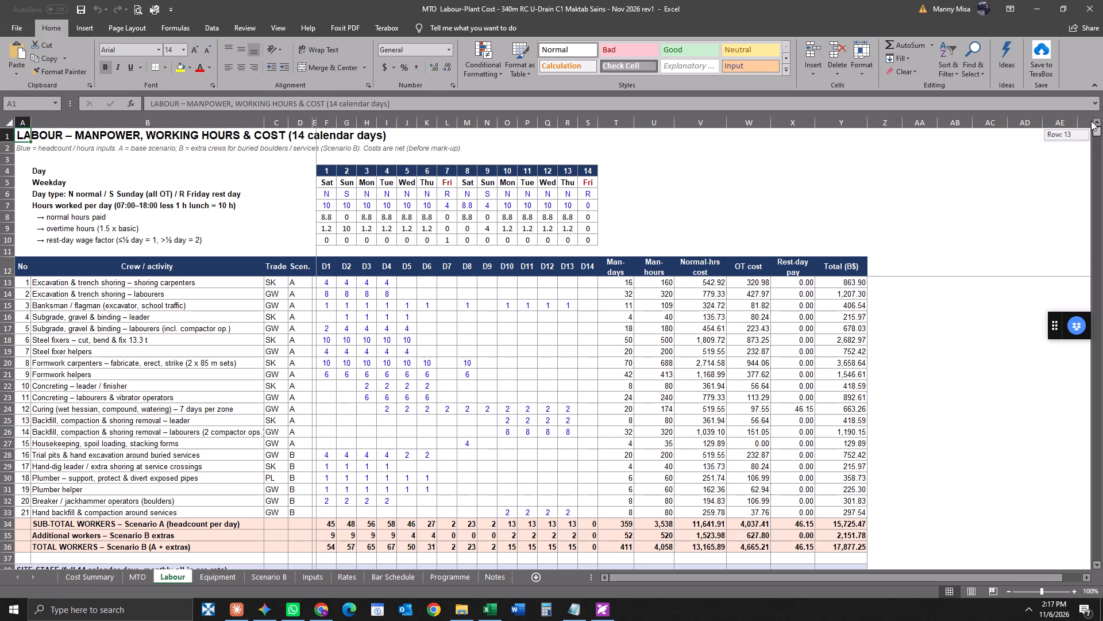
drag(1091, 121, 1100, 98)
drag(1100, 98, 1102, 277)
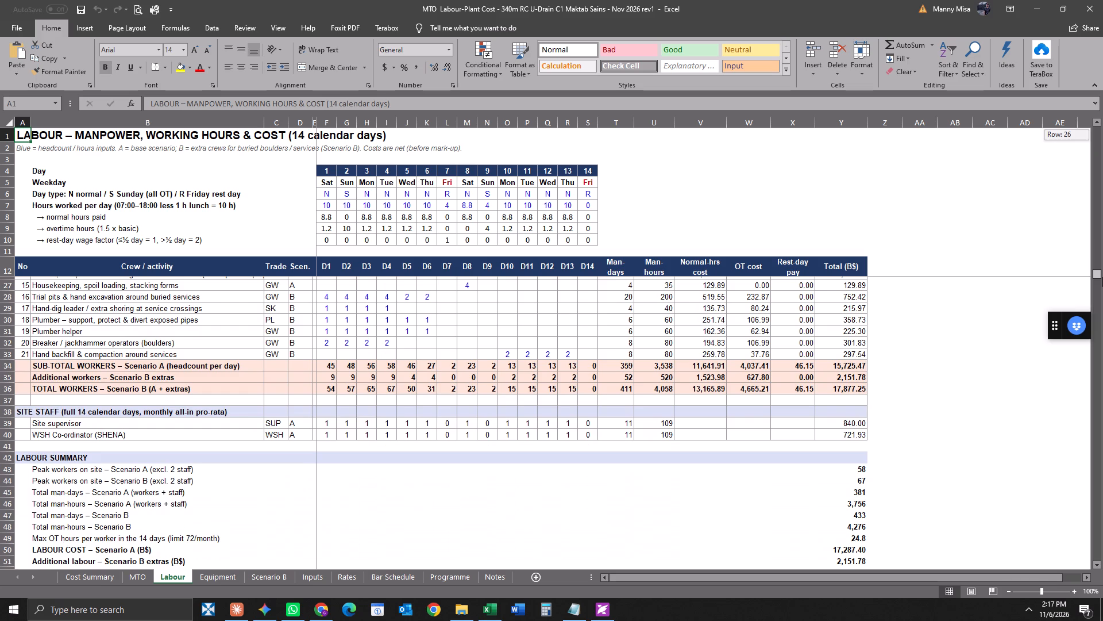
drag(1102, 277, 1102, 388)
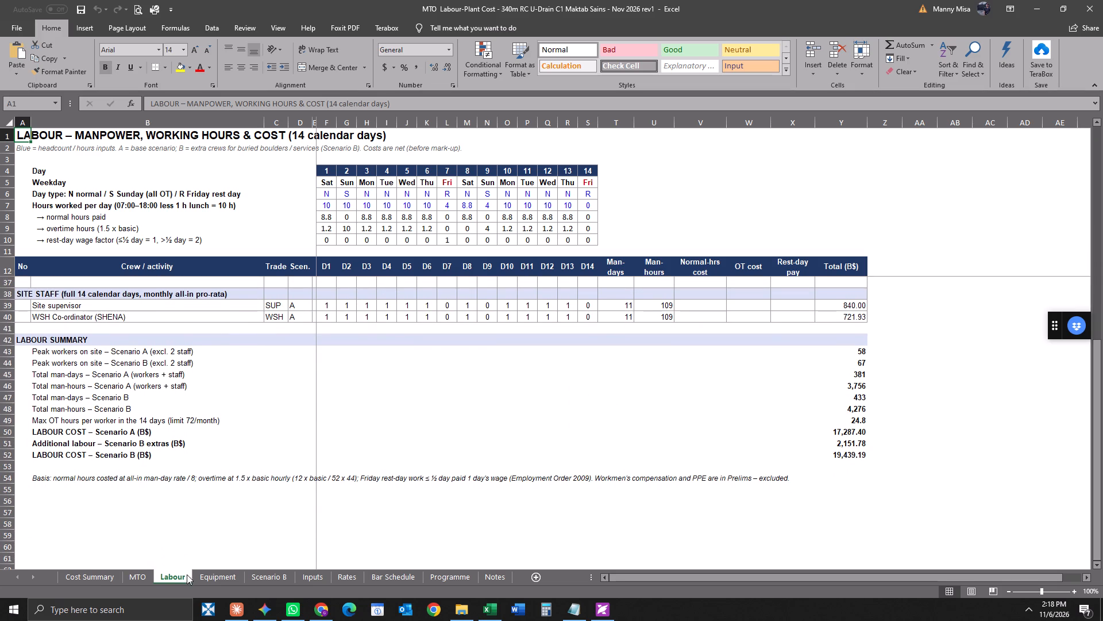
Review the workbook's Equipment, Bar Schedule, Rates, Scenario B, Programme and Notes sheets.
click(218, 578)
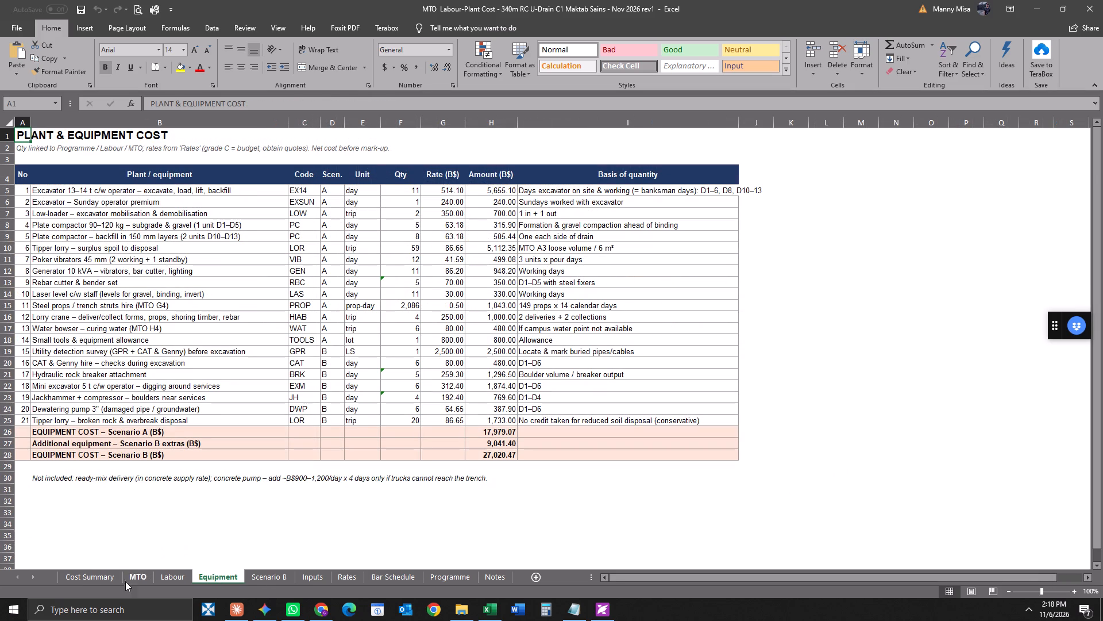
click(103, 580)
click(391, 578)
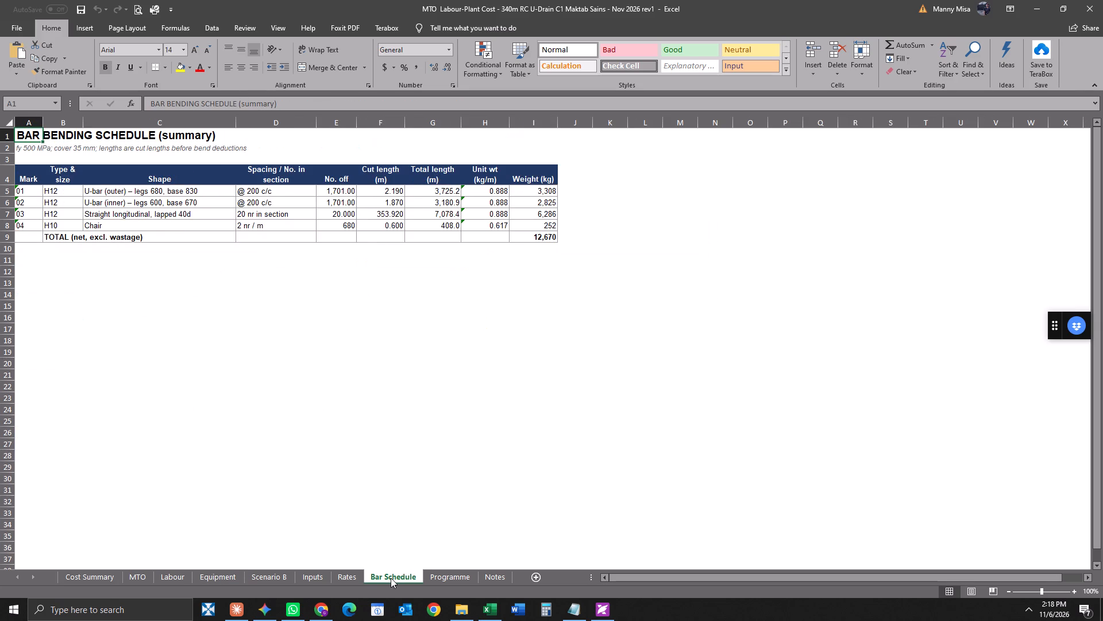
click(346, 577)
click(323, 575)
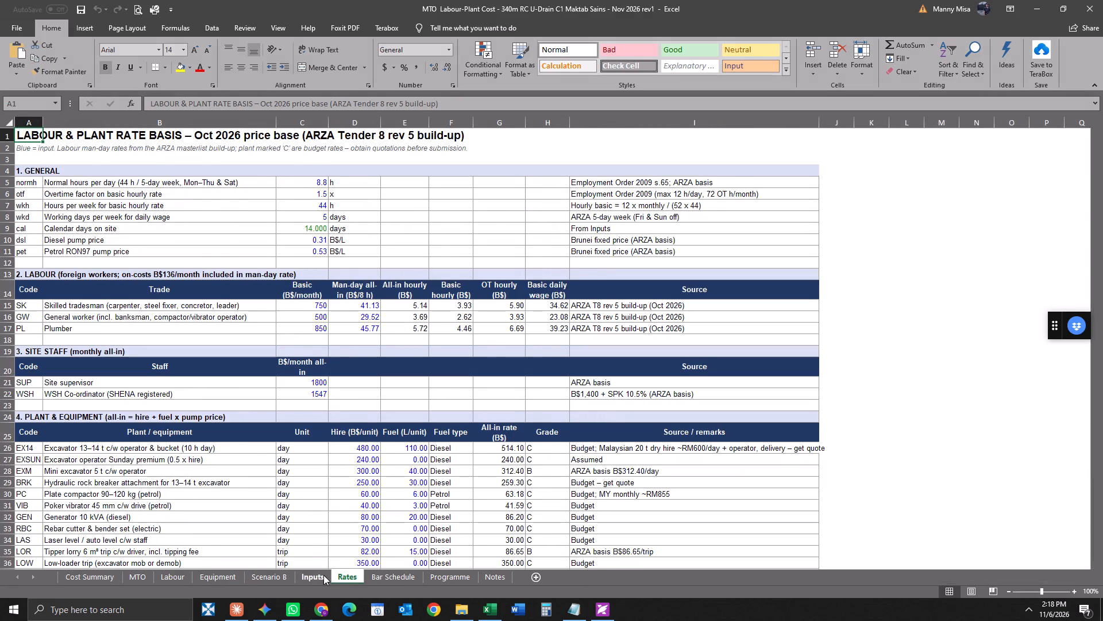
click(281, 572)
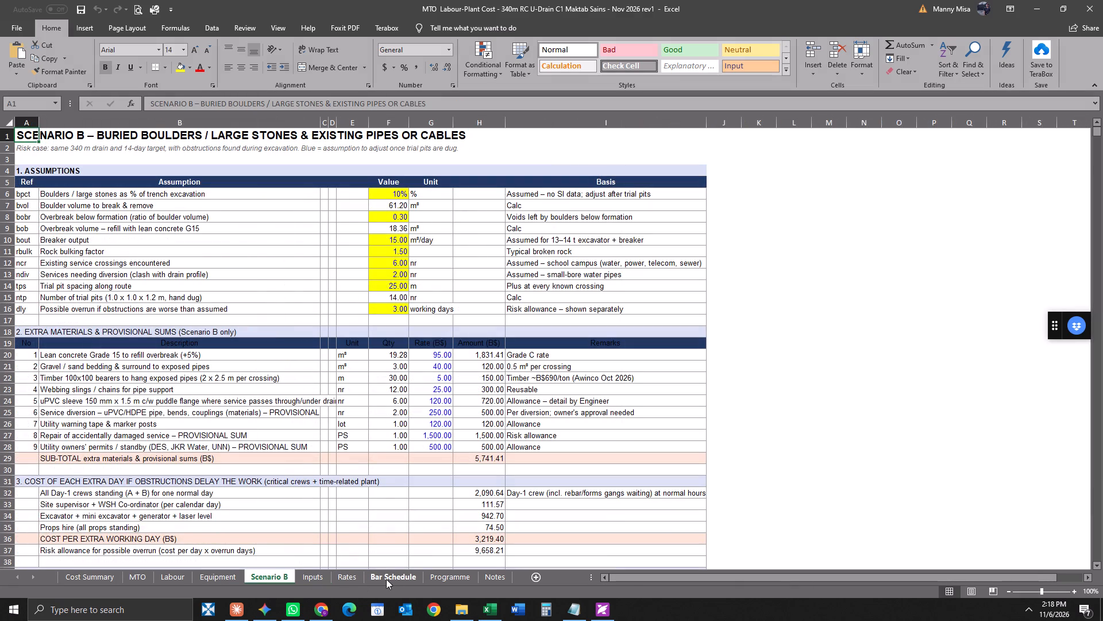
click(408, 579)
click(441, 580)
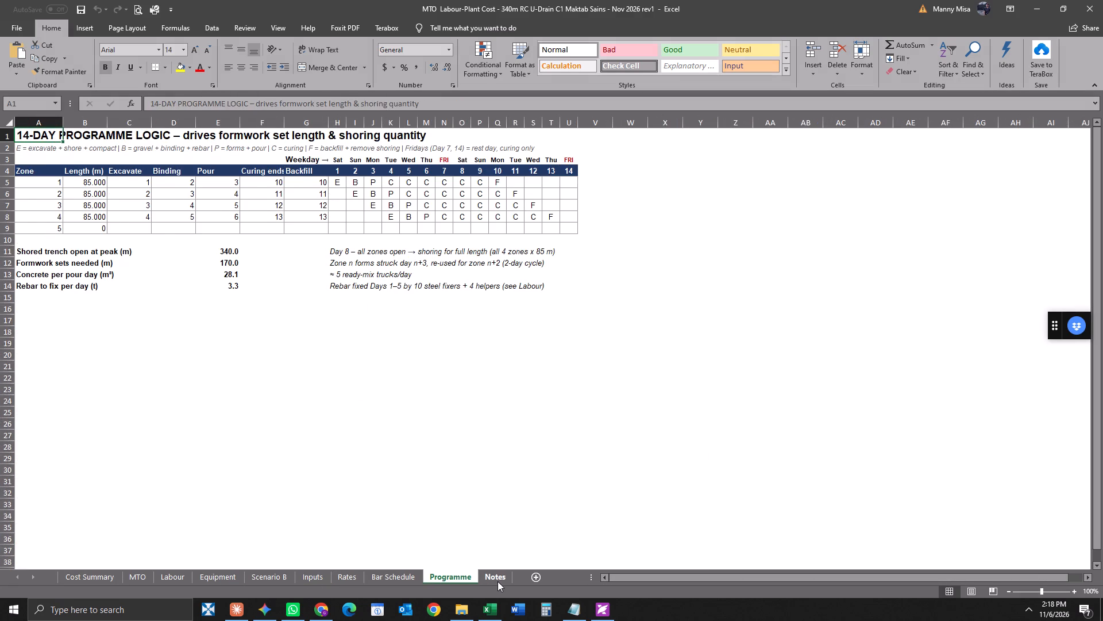
click(500, 581)
Return to the Cost Summary sheet and select its whole table, cells A1 to F21.
click(82, 575)
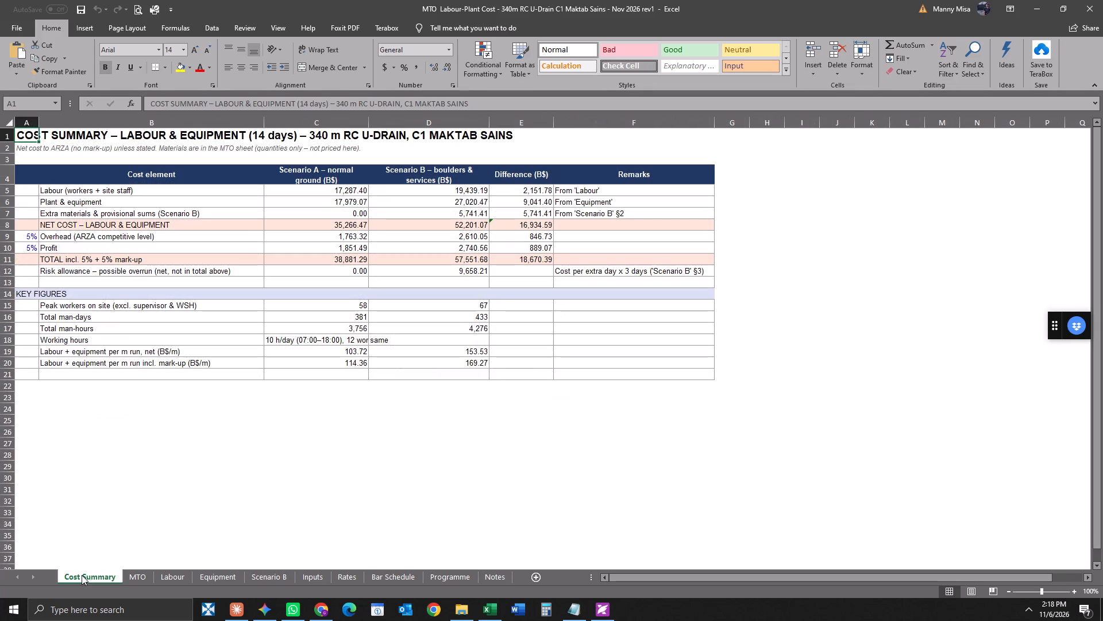
drag(664, 377, 0, 58)
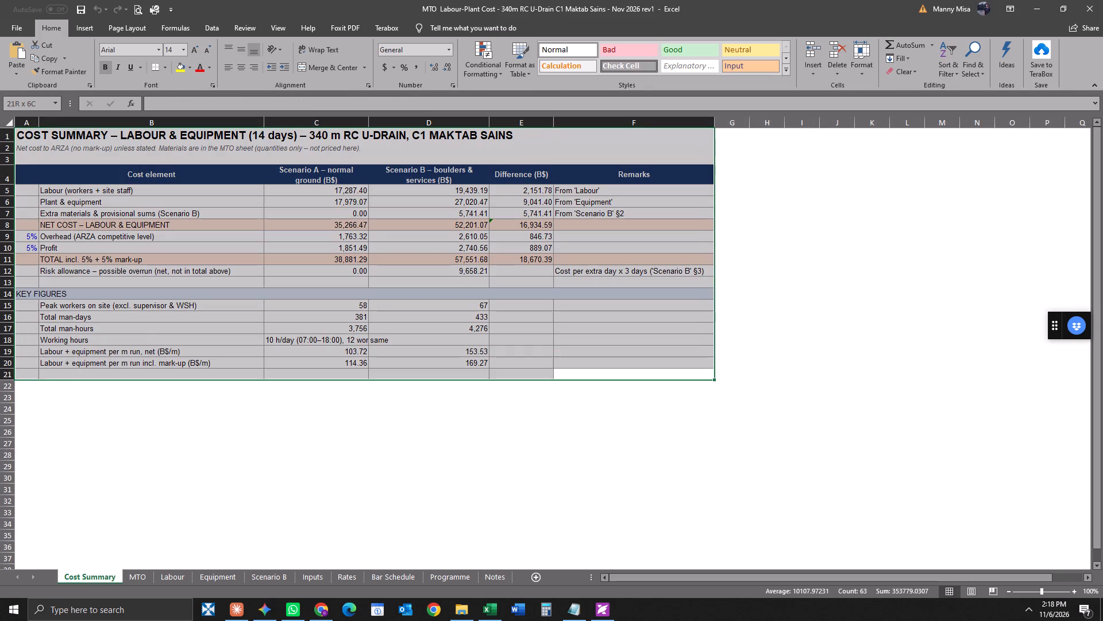
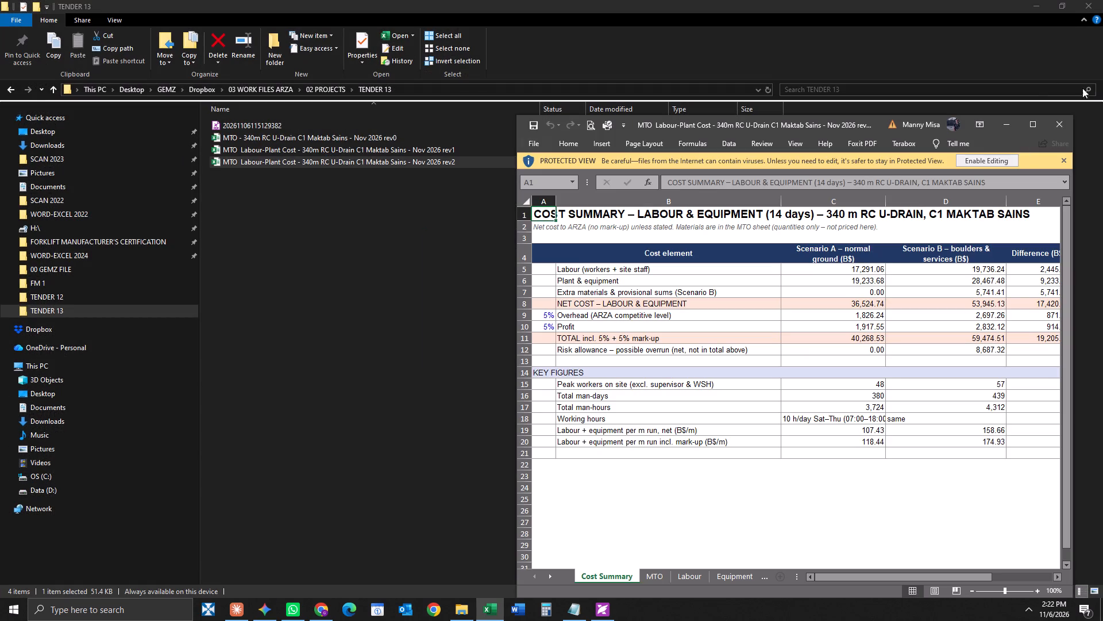
click(1031, 122)
click(475, 44)
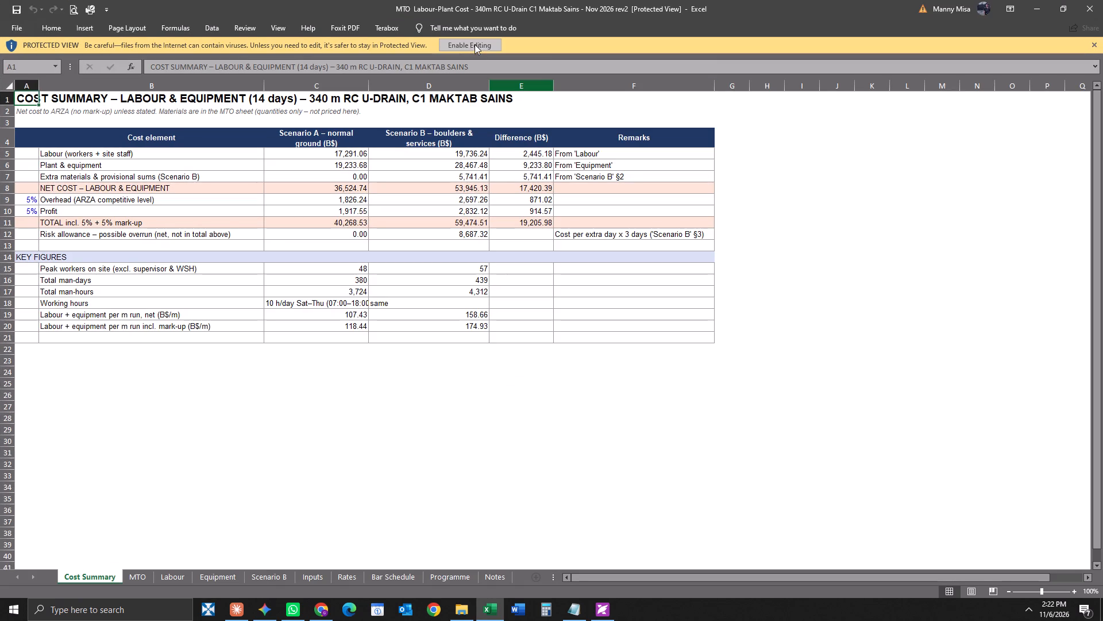
click(506, 384)
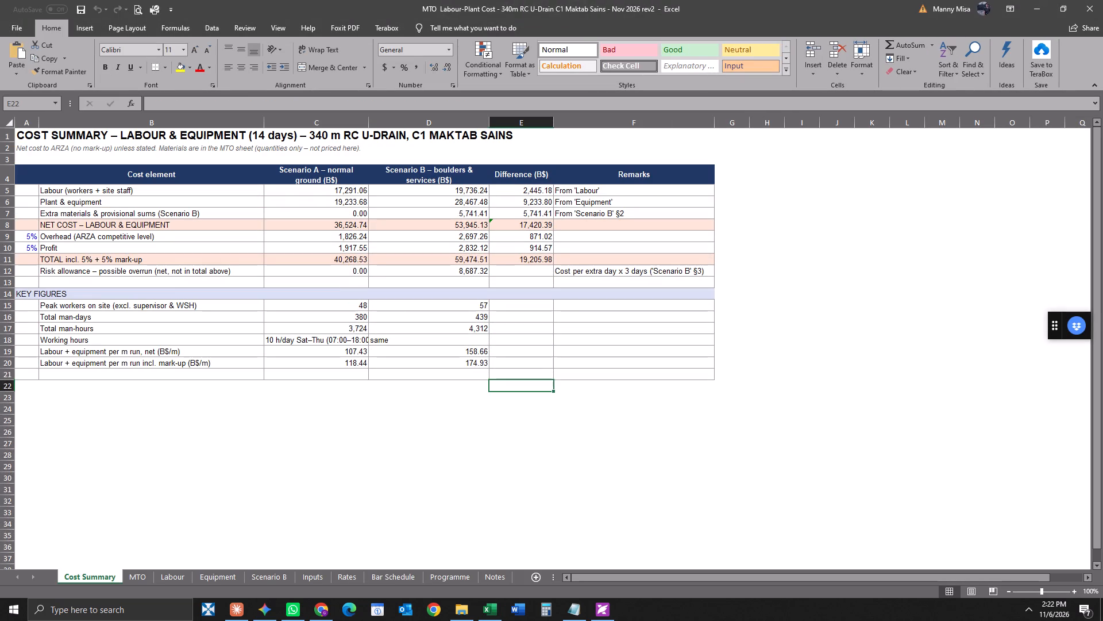
Print the Cost Summary sheet with its scaling set to fit all columns on one page.
drag(23, 132, 610, 366)
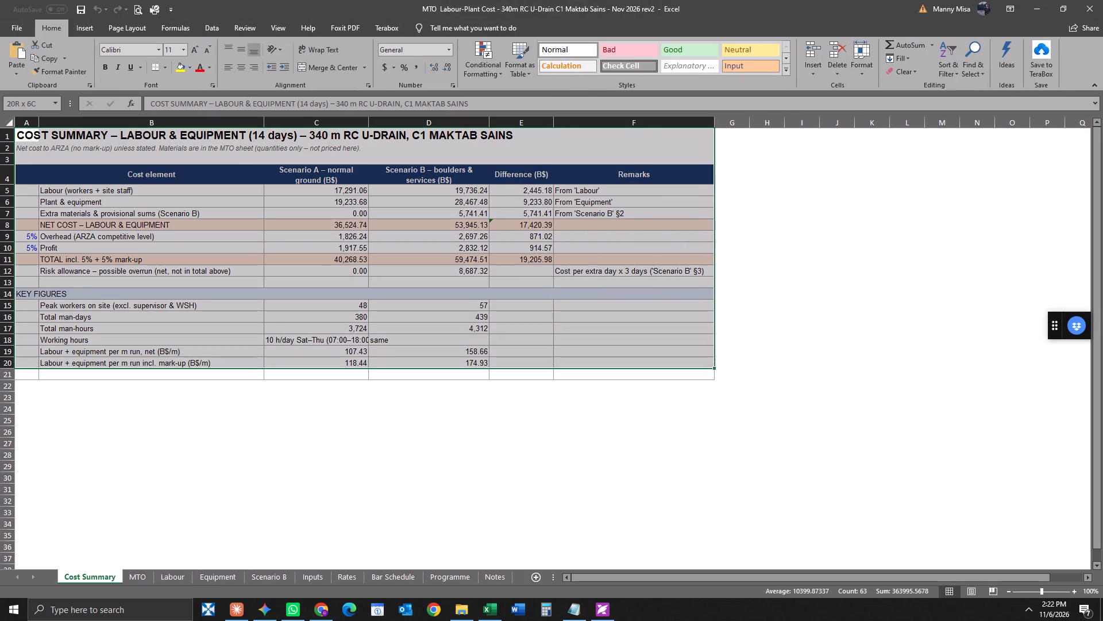
drag(610, 366, 610, 379)
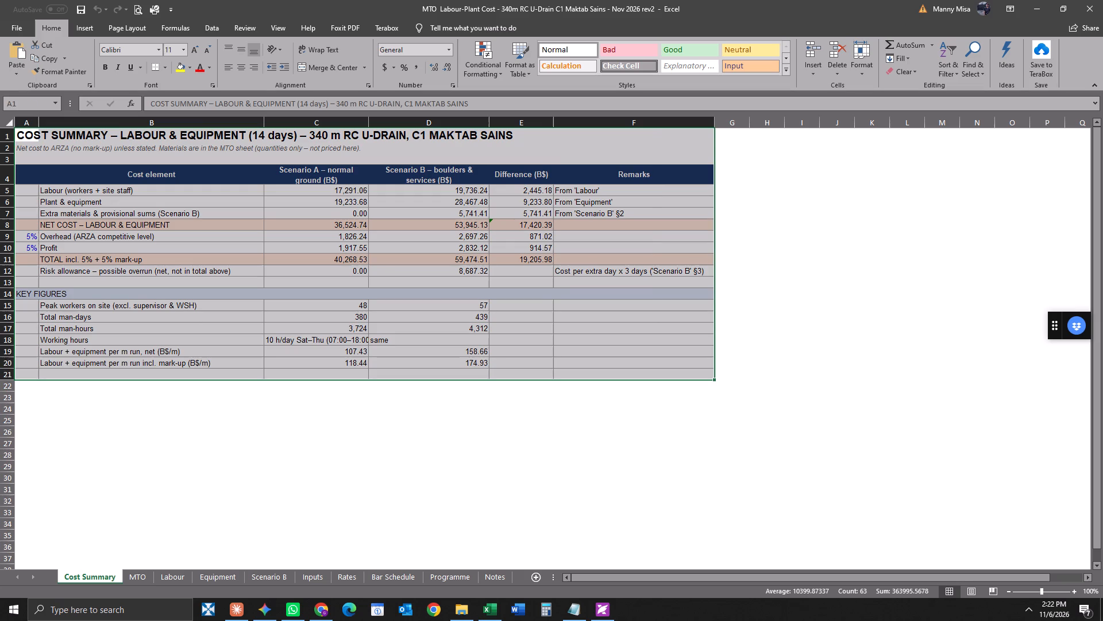
key(ctrl+p)
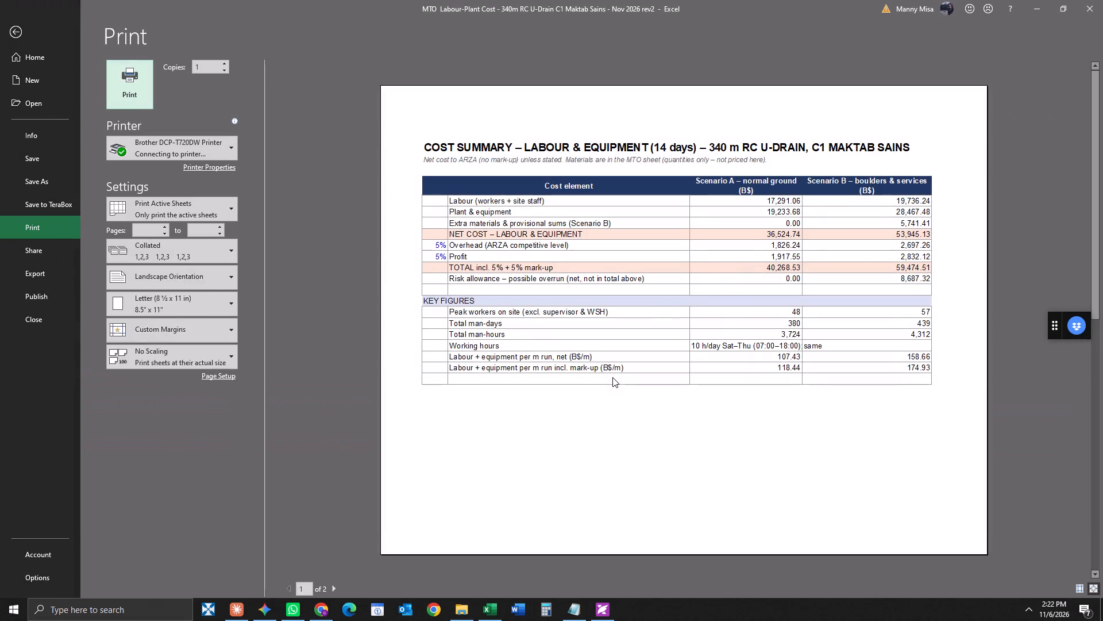
click(188, 389)
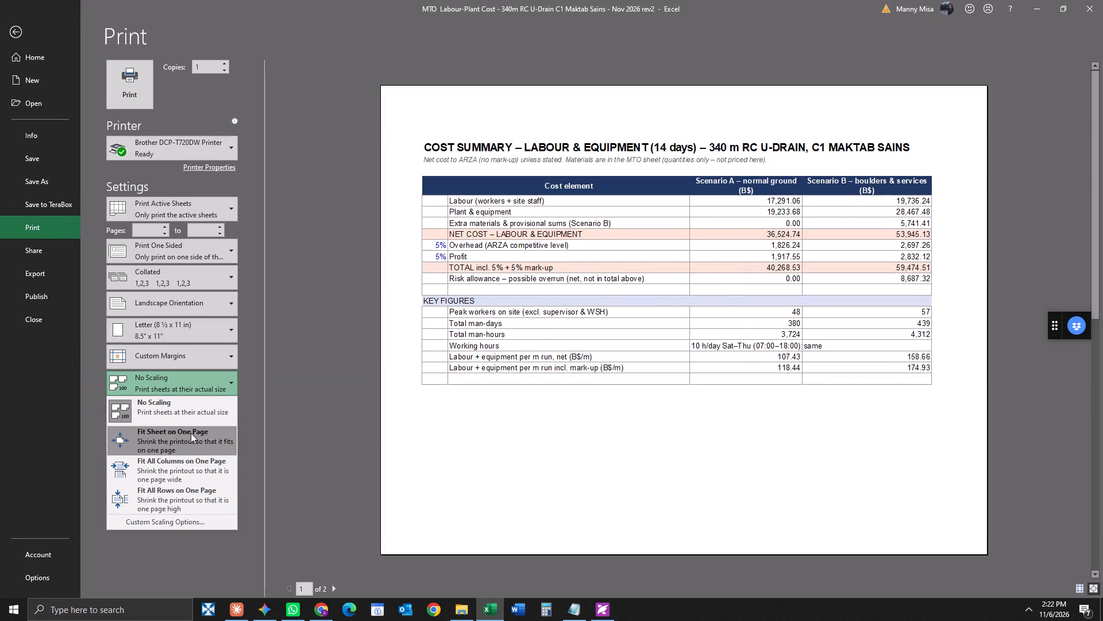
click(191, 433)
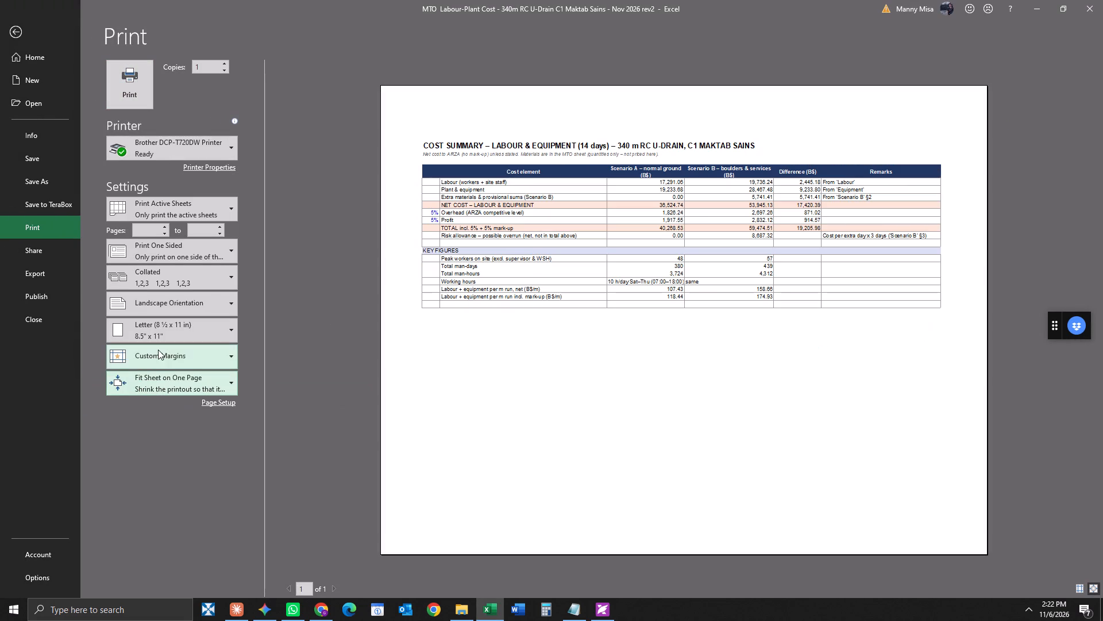
click(163, 381)
click(182, 471)
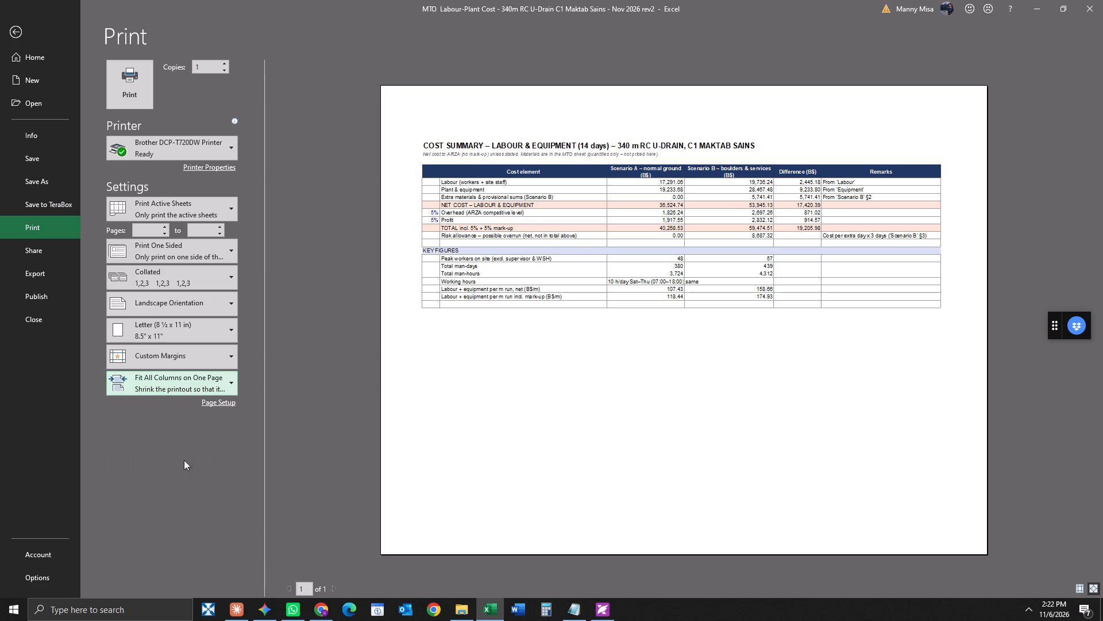
click(186, 361)
click(175, 259)
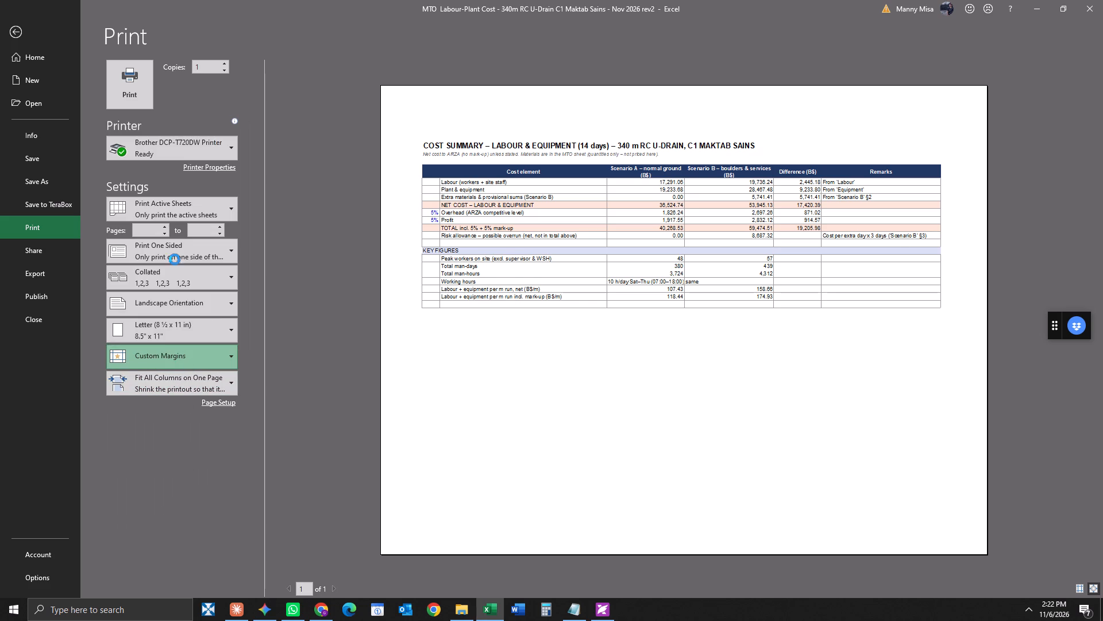
click(123, 82)
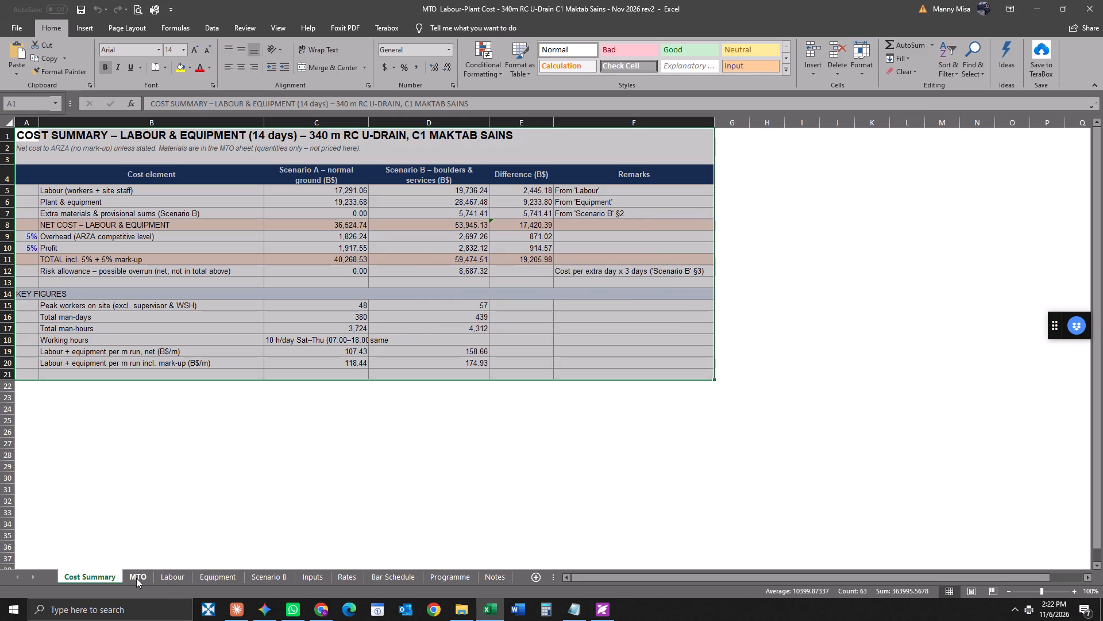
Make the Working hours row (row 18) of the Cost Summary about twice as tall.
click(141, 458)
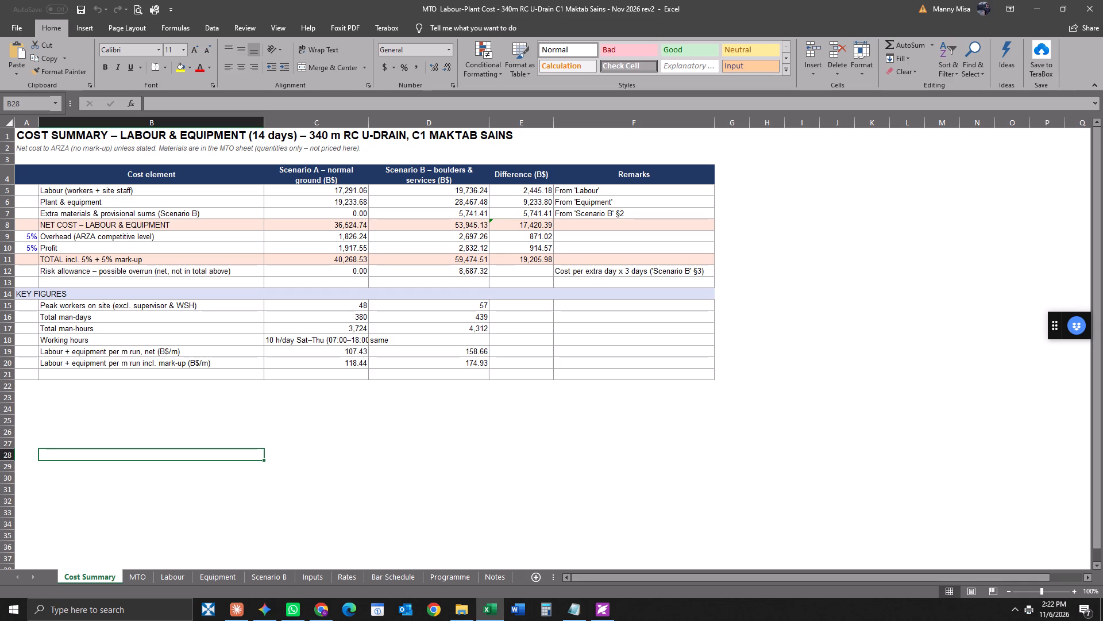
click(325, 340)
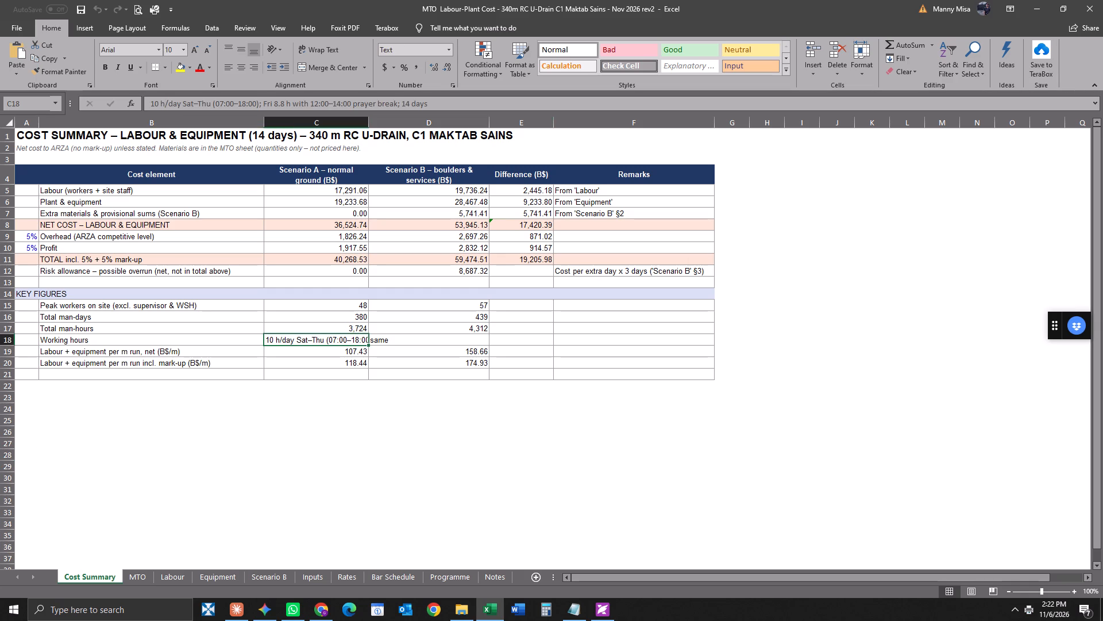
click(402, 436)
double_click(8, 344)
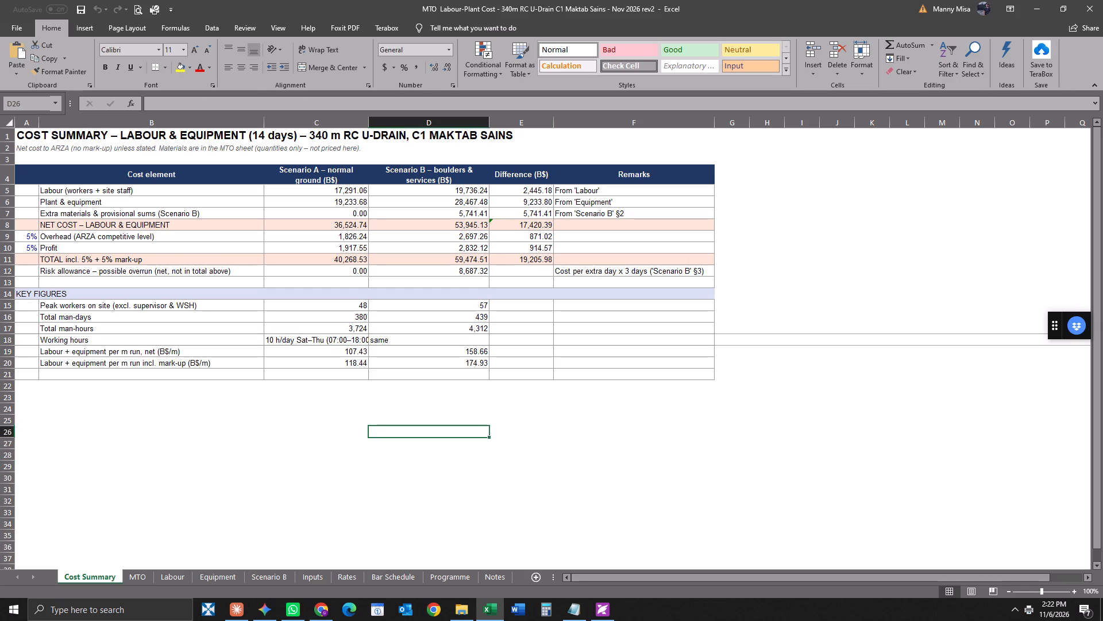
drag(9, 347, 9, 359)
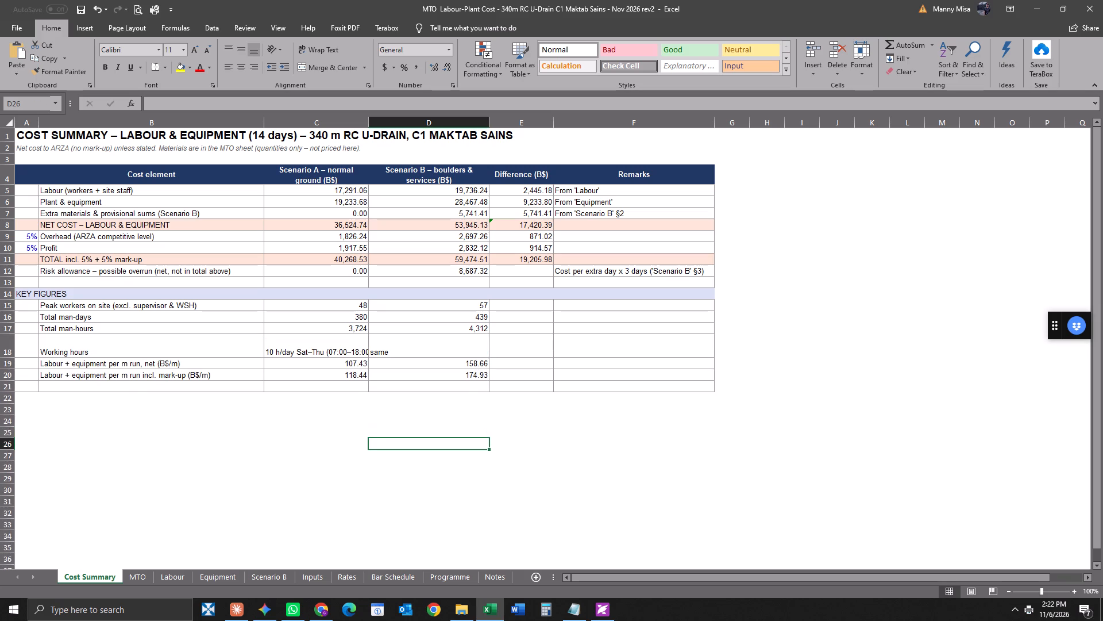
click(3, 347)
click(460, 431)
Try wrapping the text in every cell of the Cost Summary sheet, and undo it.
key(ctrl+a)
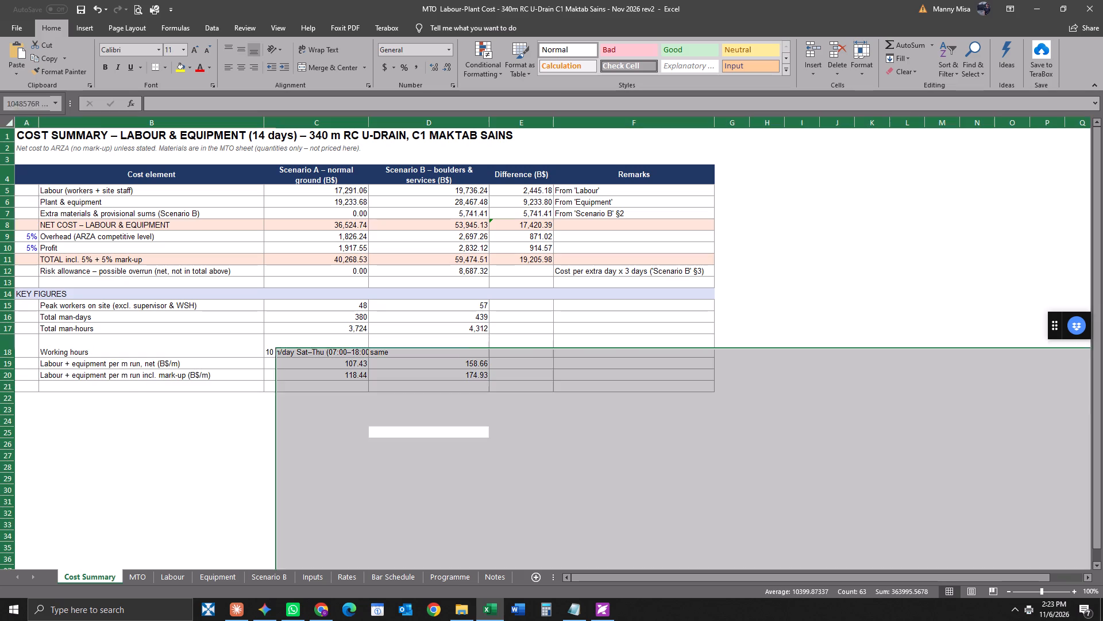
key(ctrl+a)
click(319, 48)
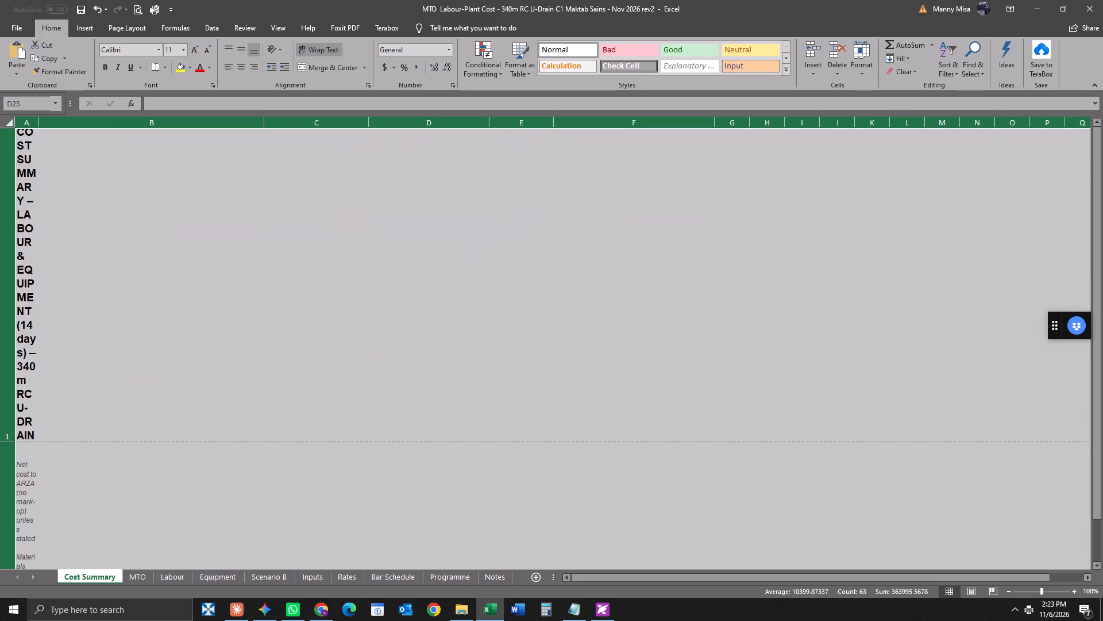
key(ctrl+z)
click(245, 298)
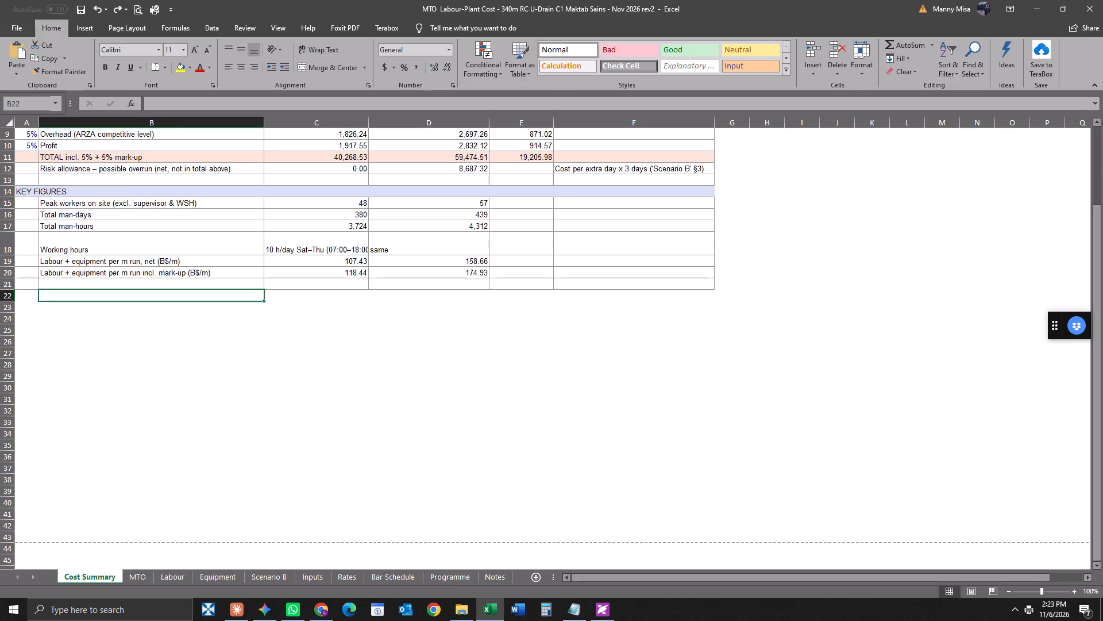
Wrap the text in the Working hours row (row 18) and adjust its height to fit the full four-line entry.
click(9, 243)
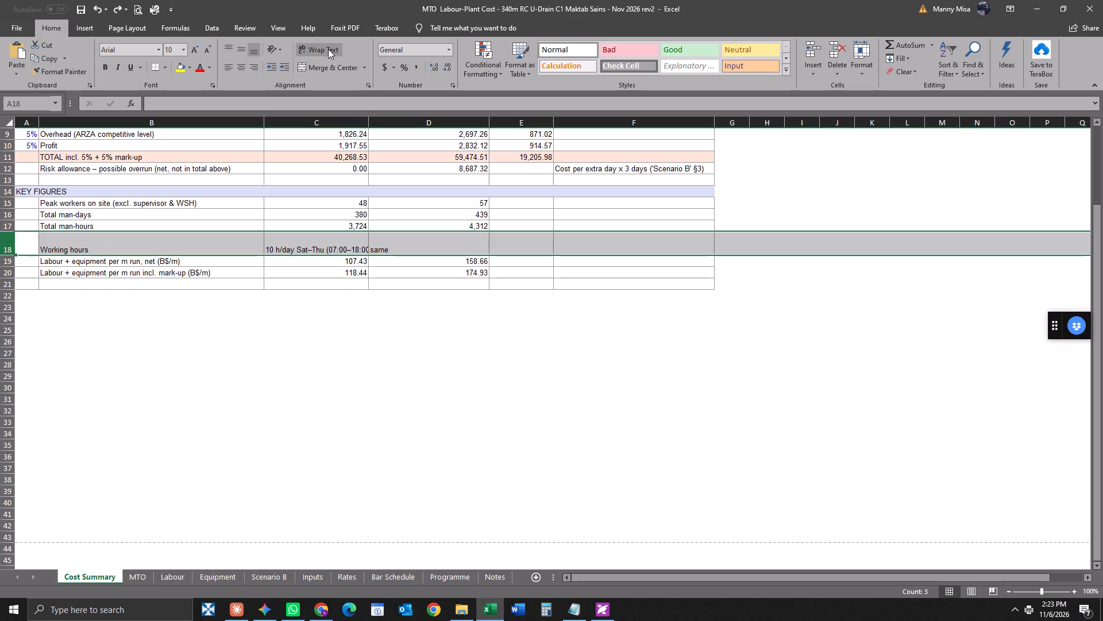
click(328, 49)
click(407, 380)
drag(4, 252, 6, 264)
drag(6, 265, 5, 279)
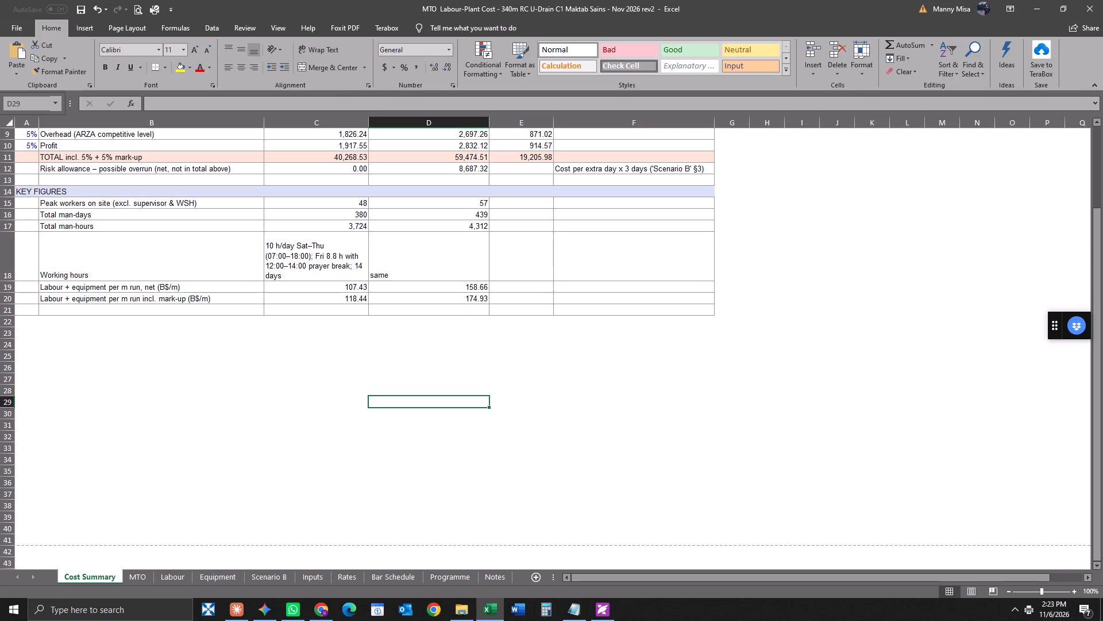
drag(3, 280, 7, 274)
click(411, 277)
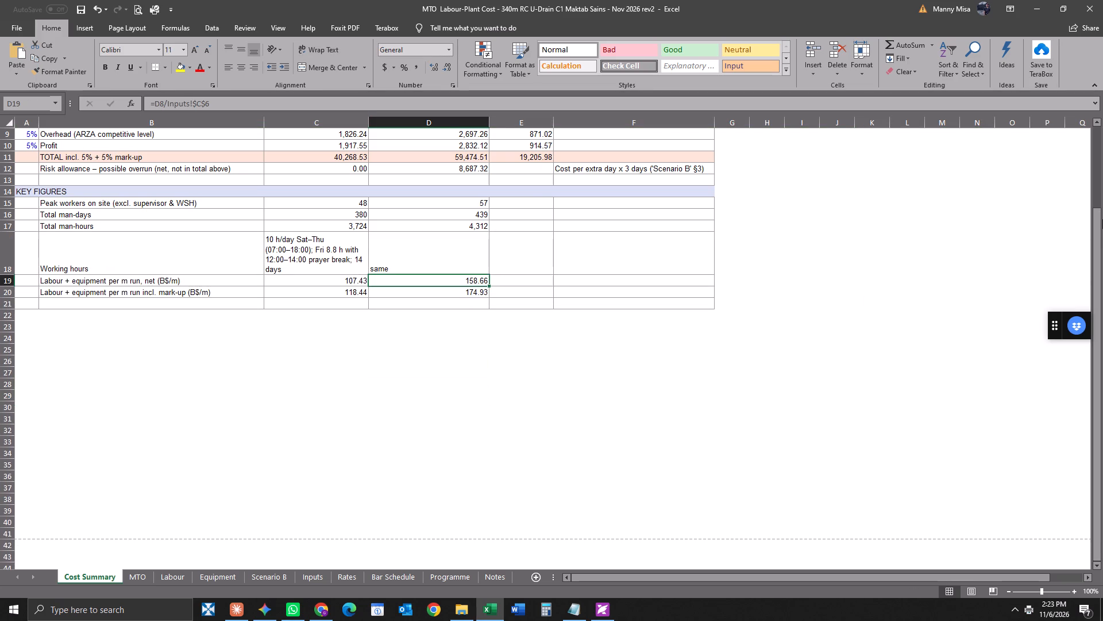
Center the Key Figures values for both scenarios horizontally, in cells C15 to D21.
drag(1098, 231, 1102, 133)
click(316, 280)
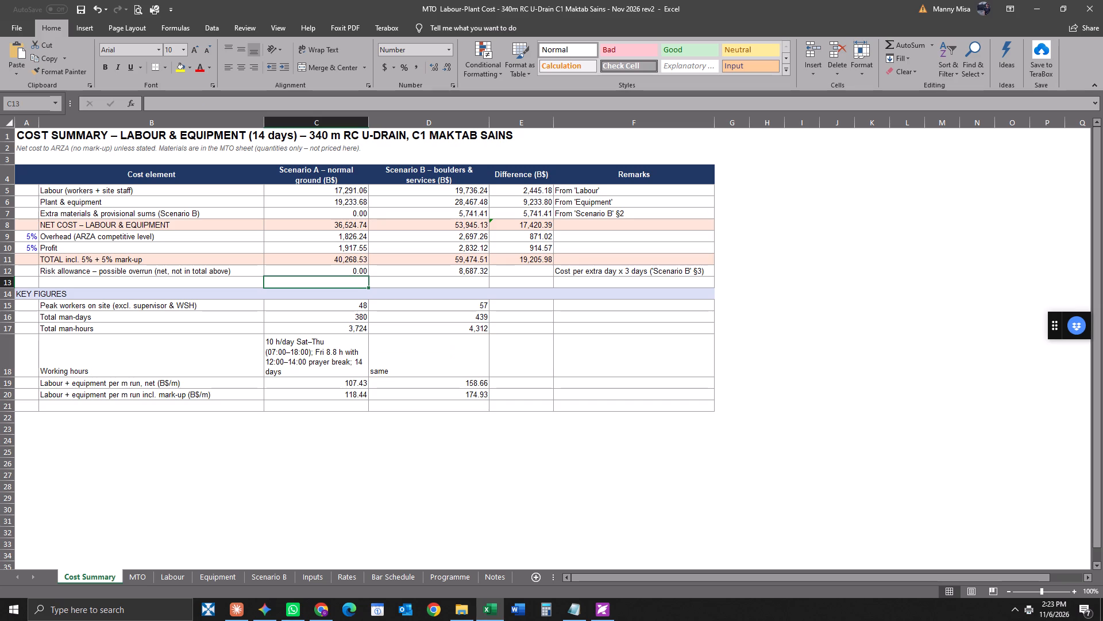
drag(7, 306, 7, 306)
drag(7, 306, 9, 371)
drag(318, 308, 480, 409)
click(241, 70)
click(465, 377)
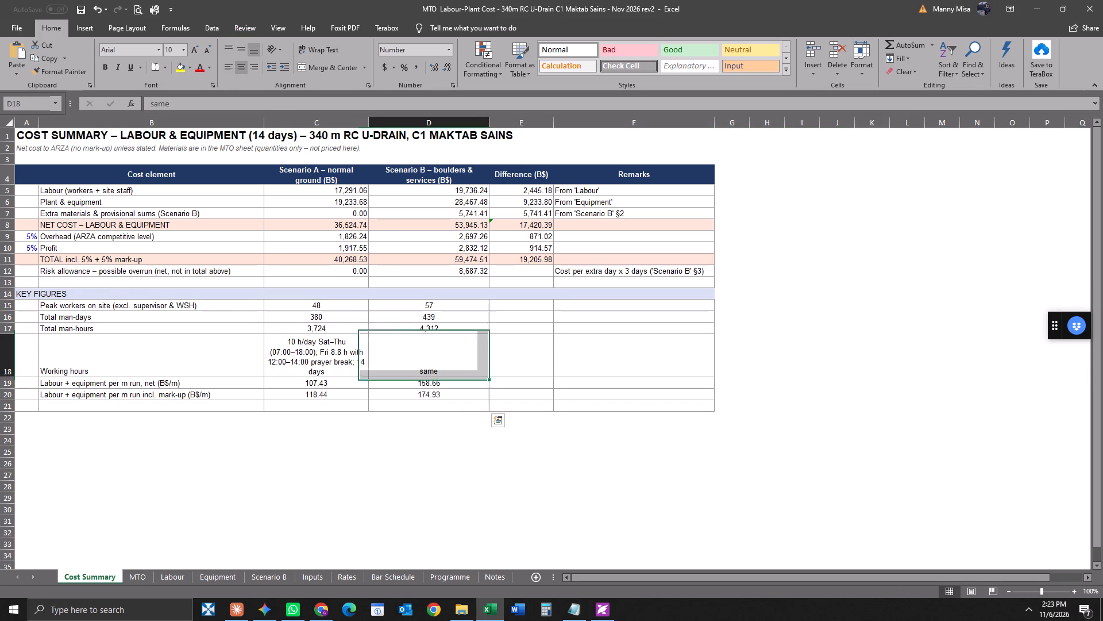
click(598, 350)
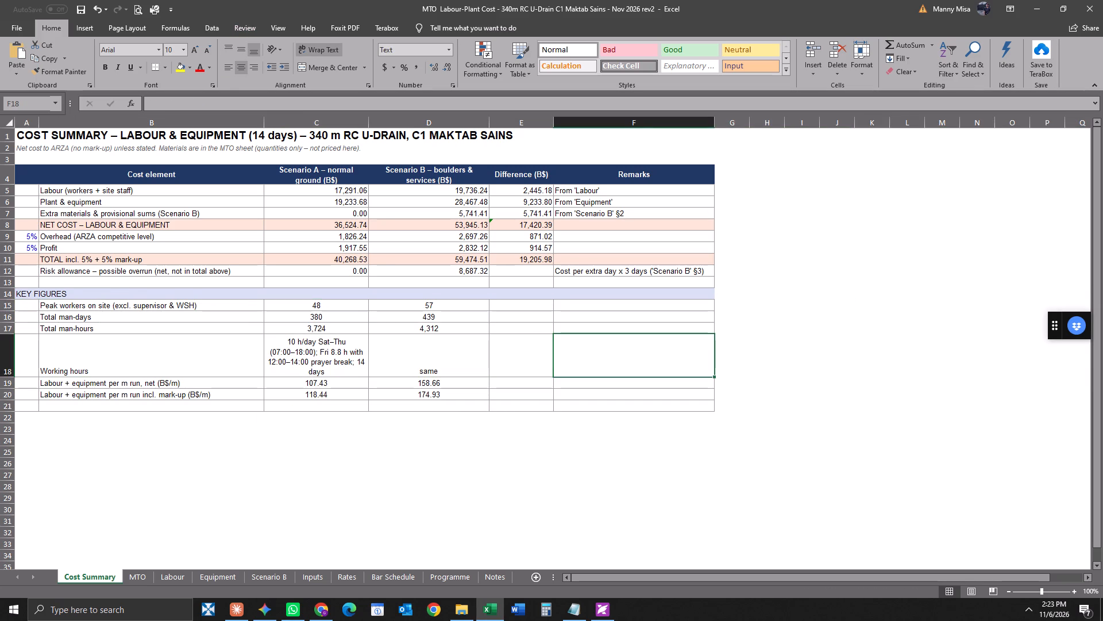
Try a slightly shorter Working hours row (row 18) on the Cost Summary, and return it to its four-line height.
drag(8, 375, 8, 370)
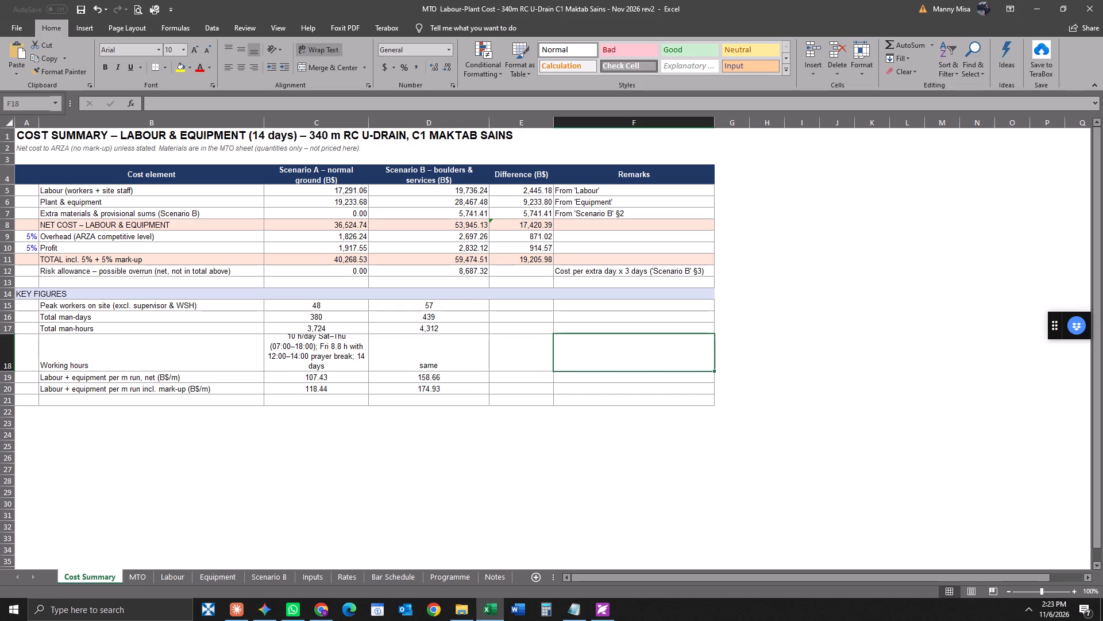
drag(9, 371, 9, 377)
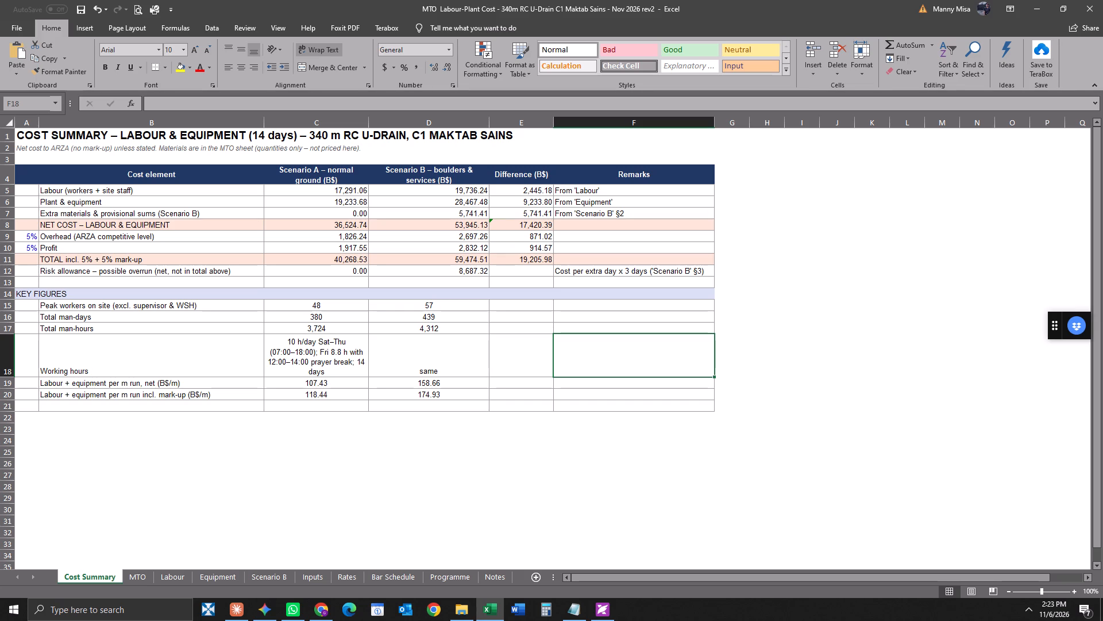
Print one copy of the Cost Summary sheet in landscape with narrow margins and all columns on one page.
drag(578, 410, 26, 118)
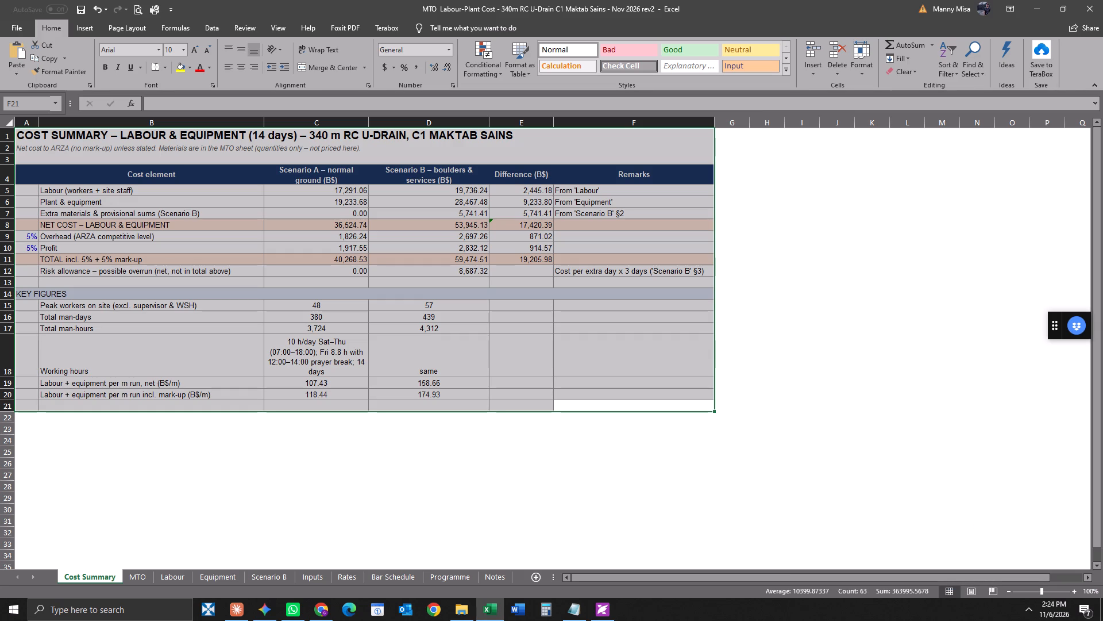
key(ctrl+p)
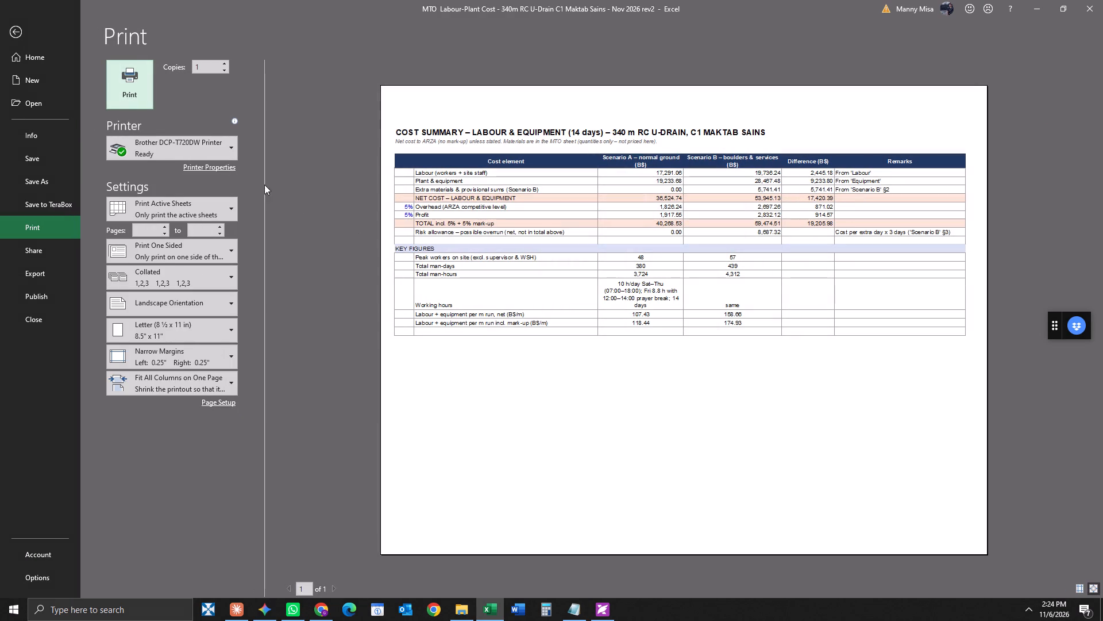
click(133, 95)
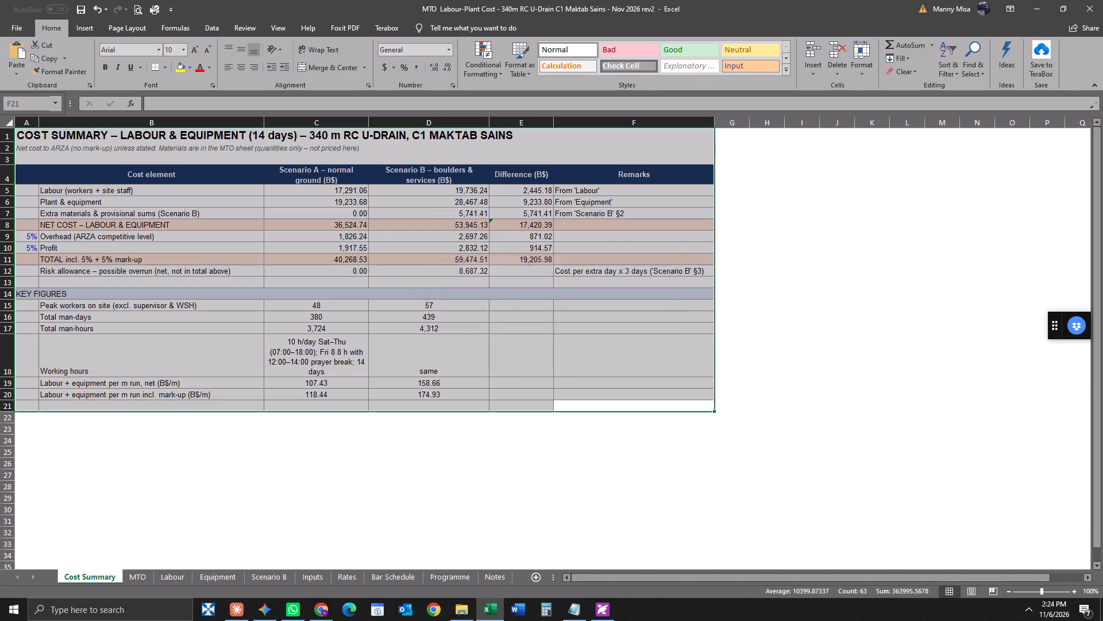
Look through the MTO sheet and the Labour sheet, down to the labour summary and its basis note.
click(144, 578)
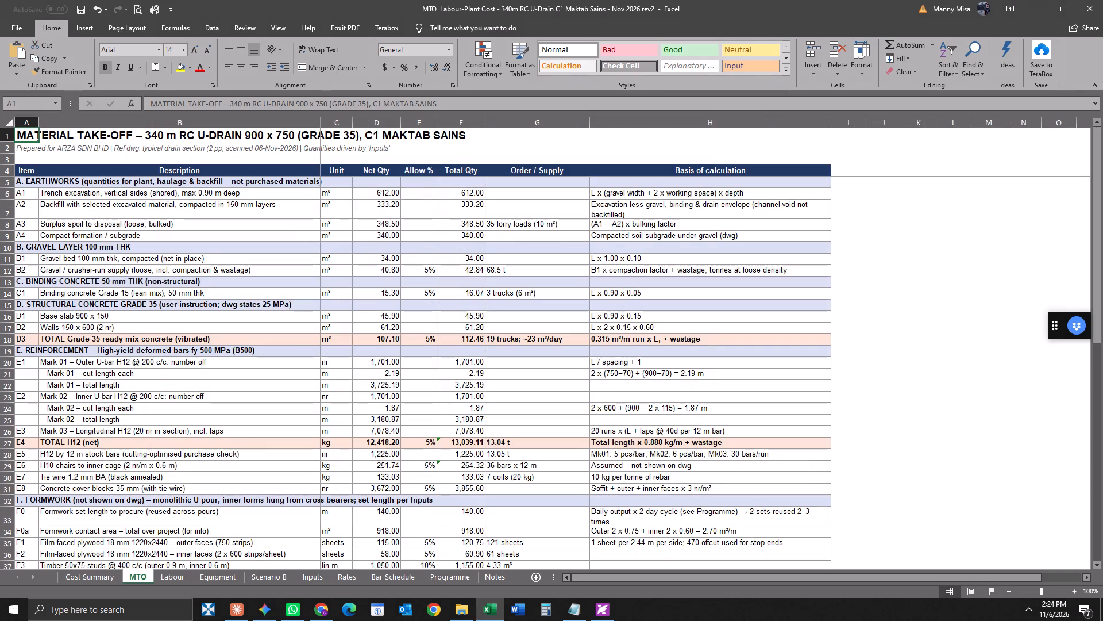
drag(1096, 233, 1102, 441)
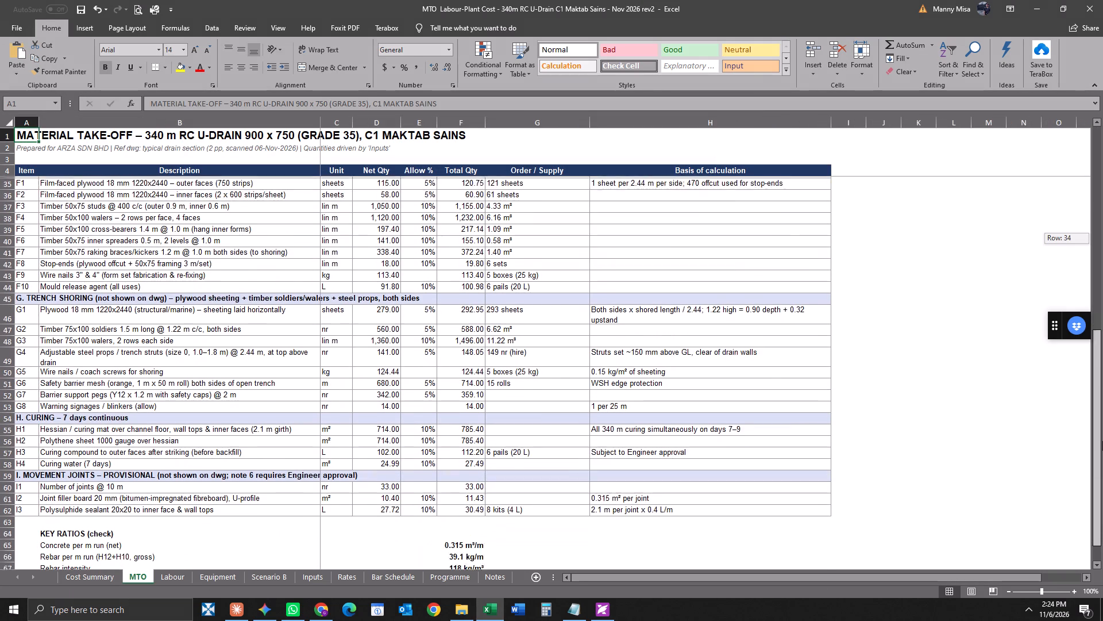
drag(1102, 441, 1102, 476)
click(176, 580)
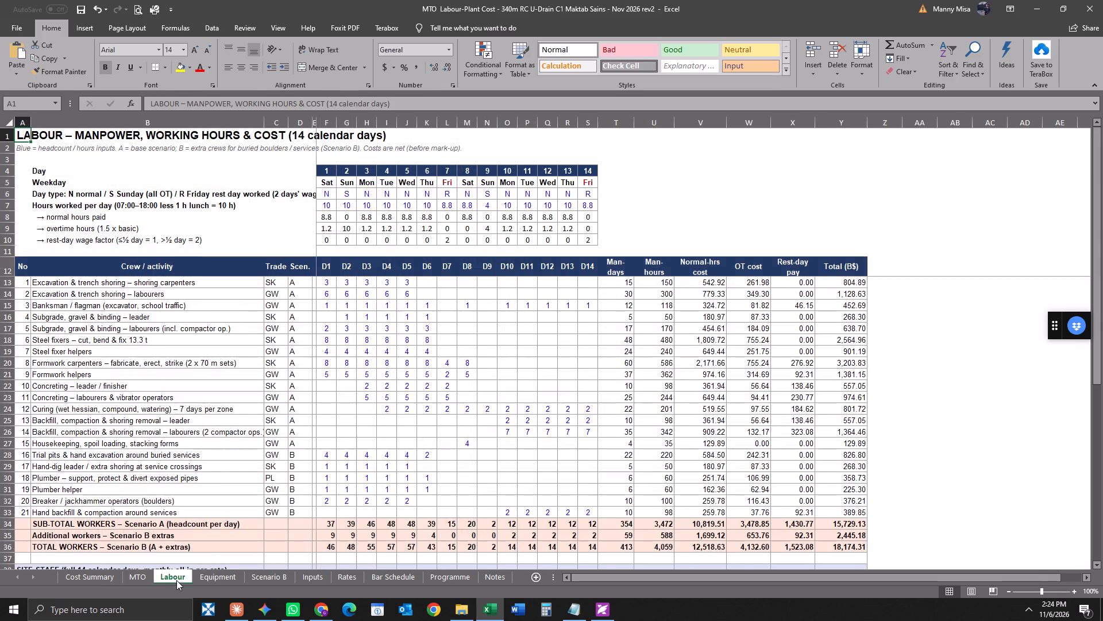
drag(1099, 231, 1100, 298)
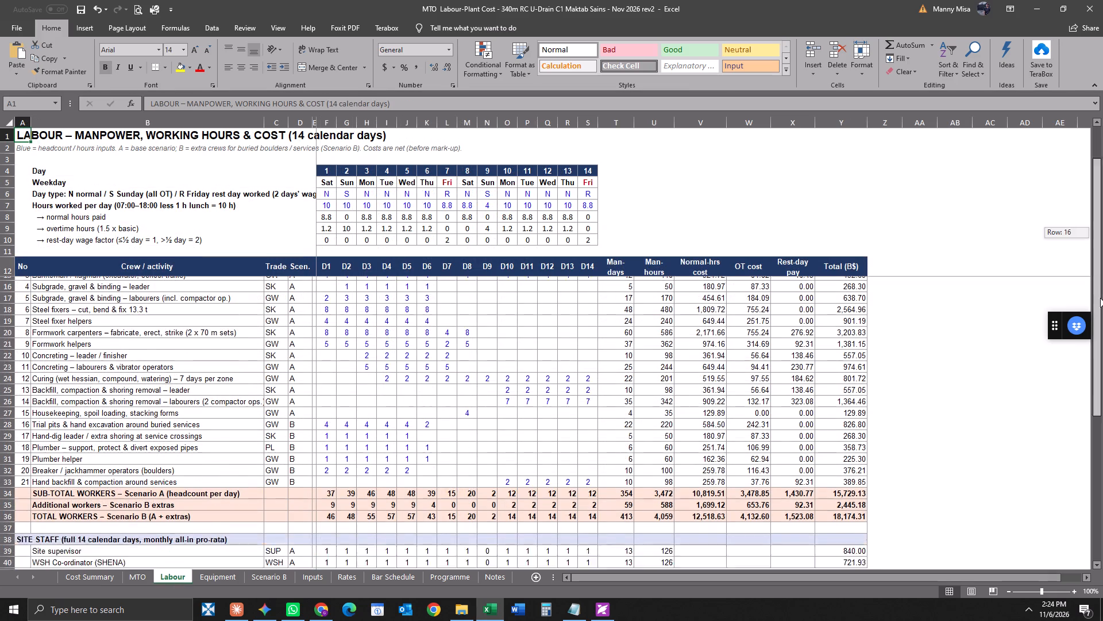
drag(1100, 298, 1097, 295)
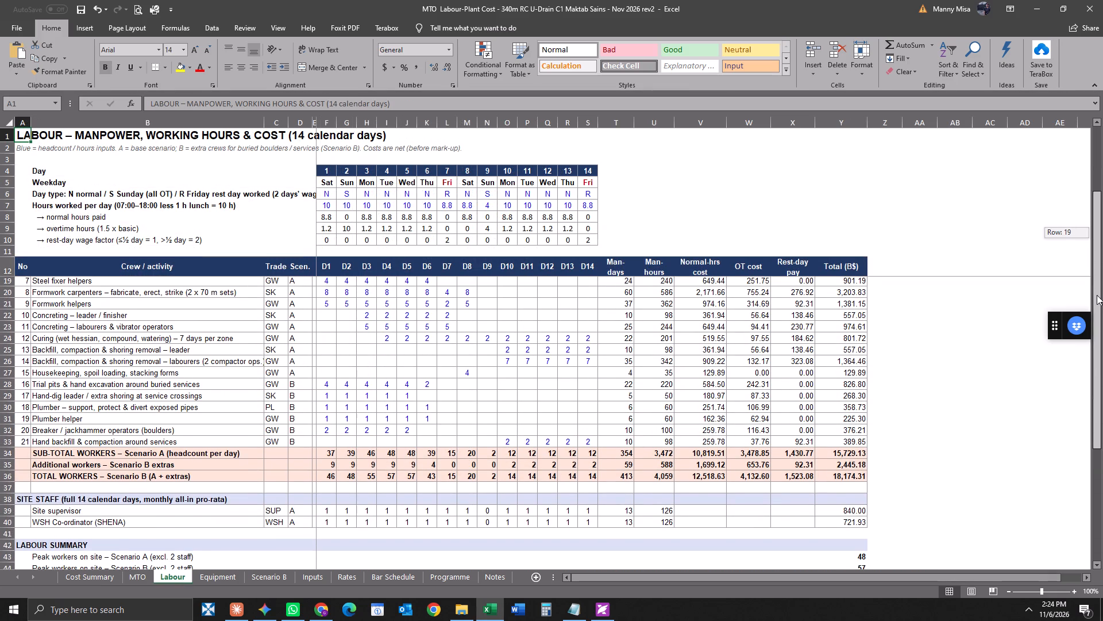
drag(1097, 295, 1095, 440)
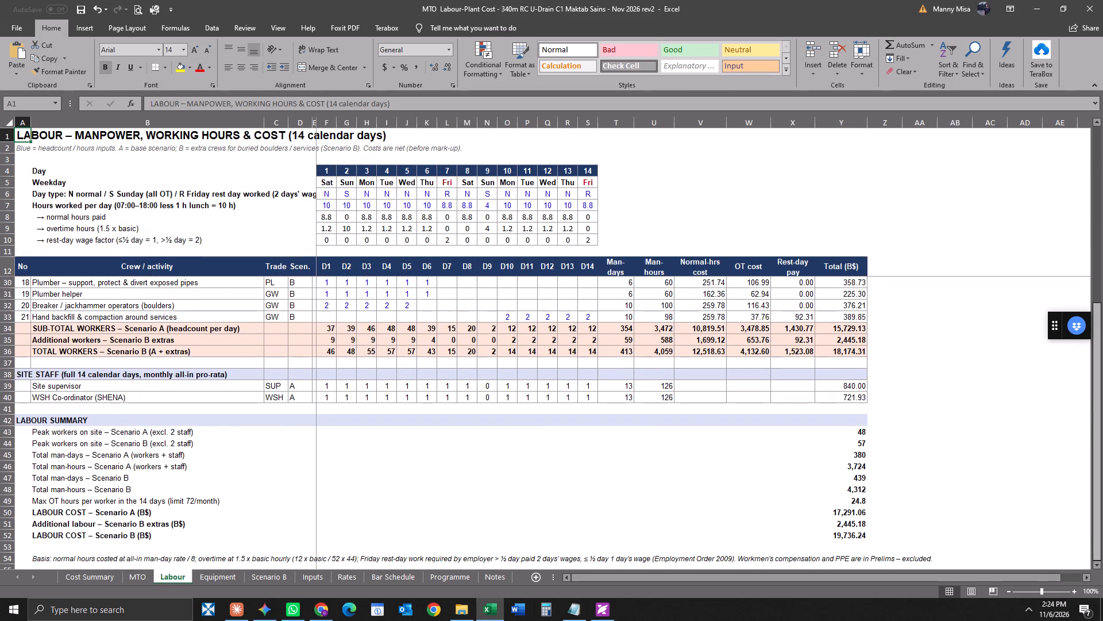
Check the Labour sheet's print pages and set its printout to narrow margins with all columns fitted on one page.
key(ctrl+p)
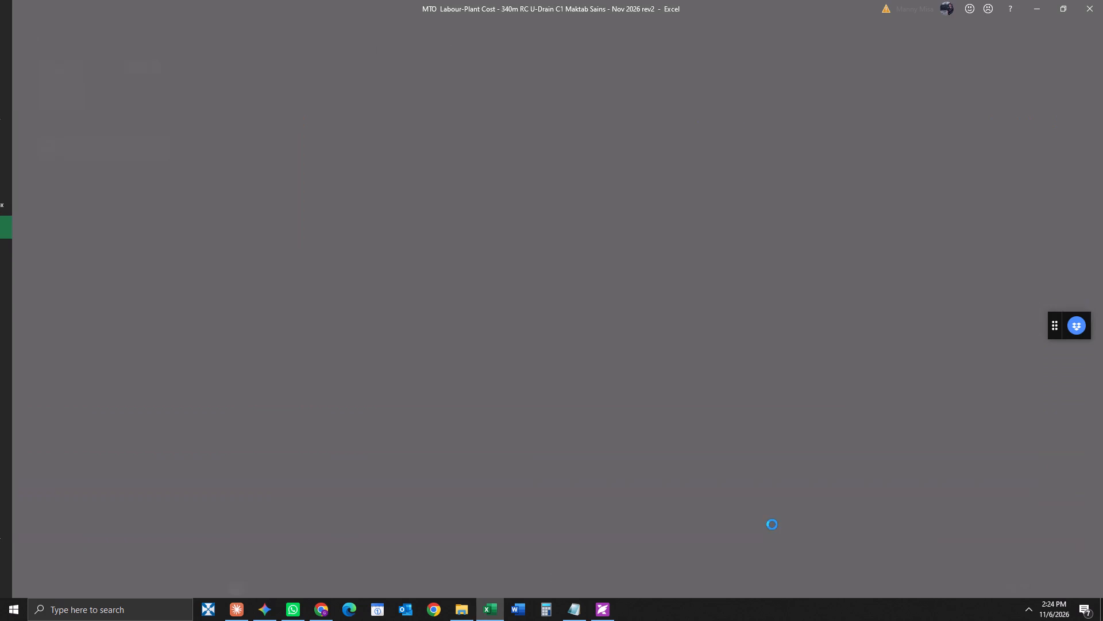
click(14, 34)
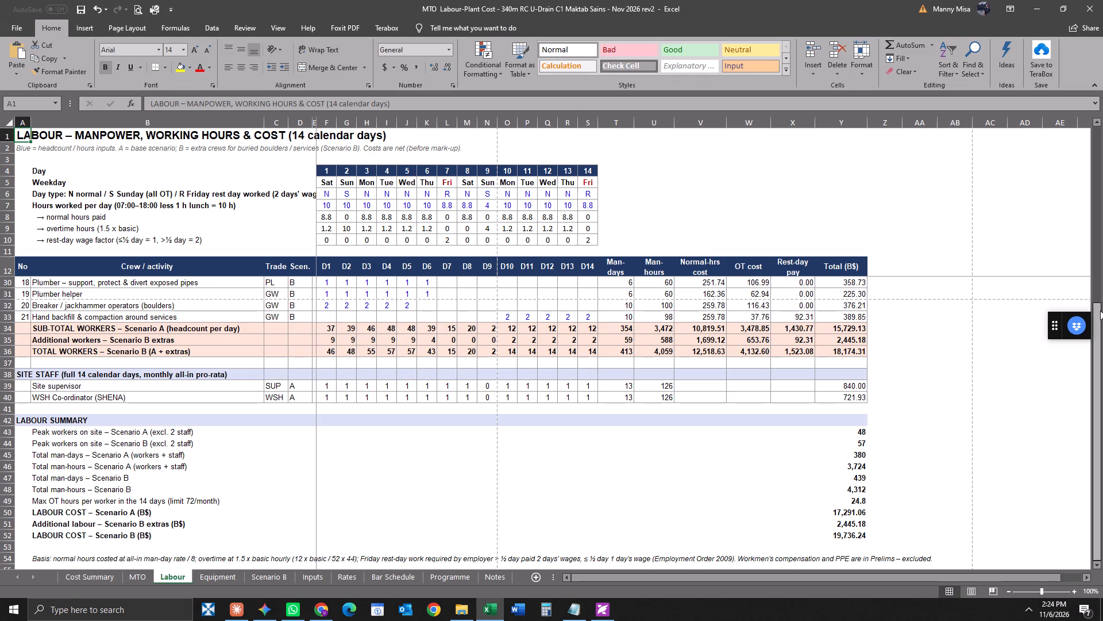
drag(1100, 312, 1102, 392)
key(ctrl+p)
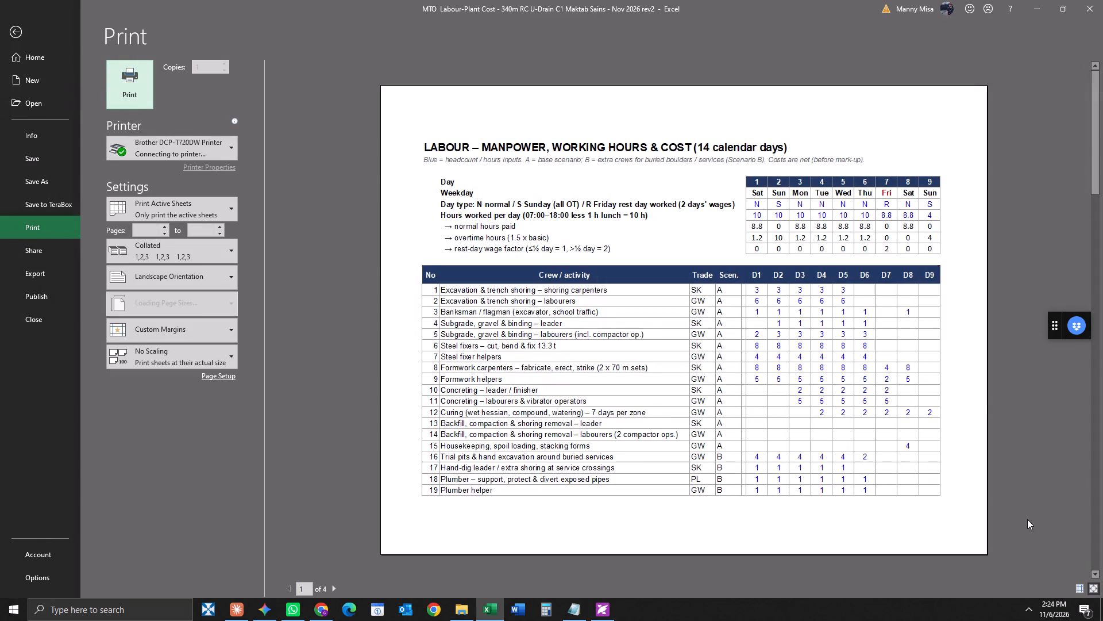
click(1094, 573)
click(1096, 574)
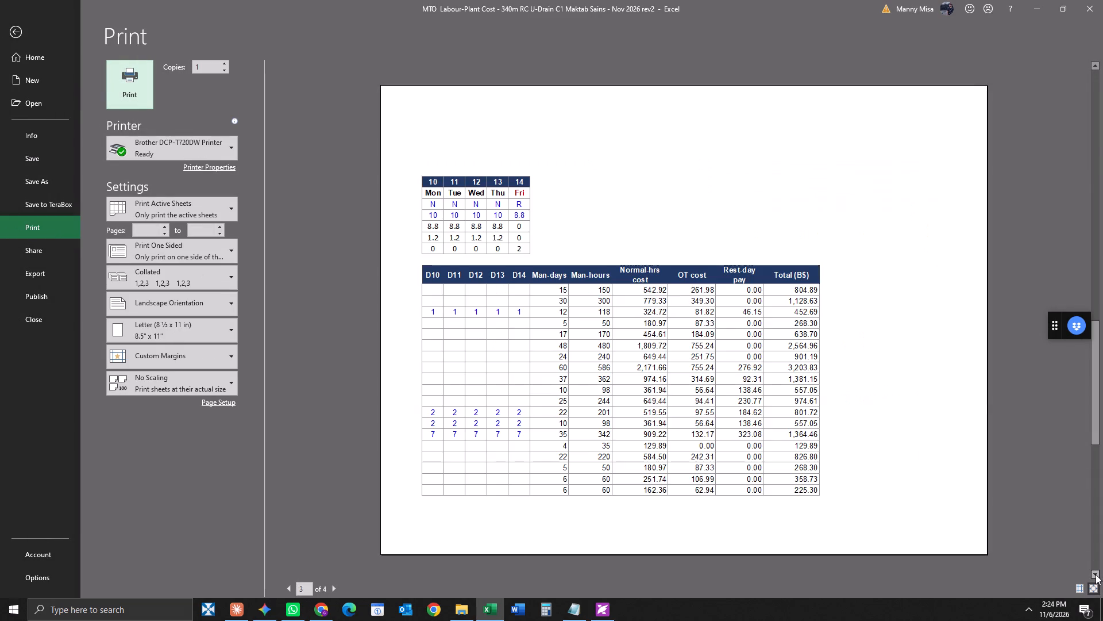
click(1096, 574)
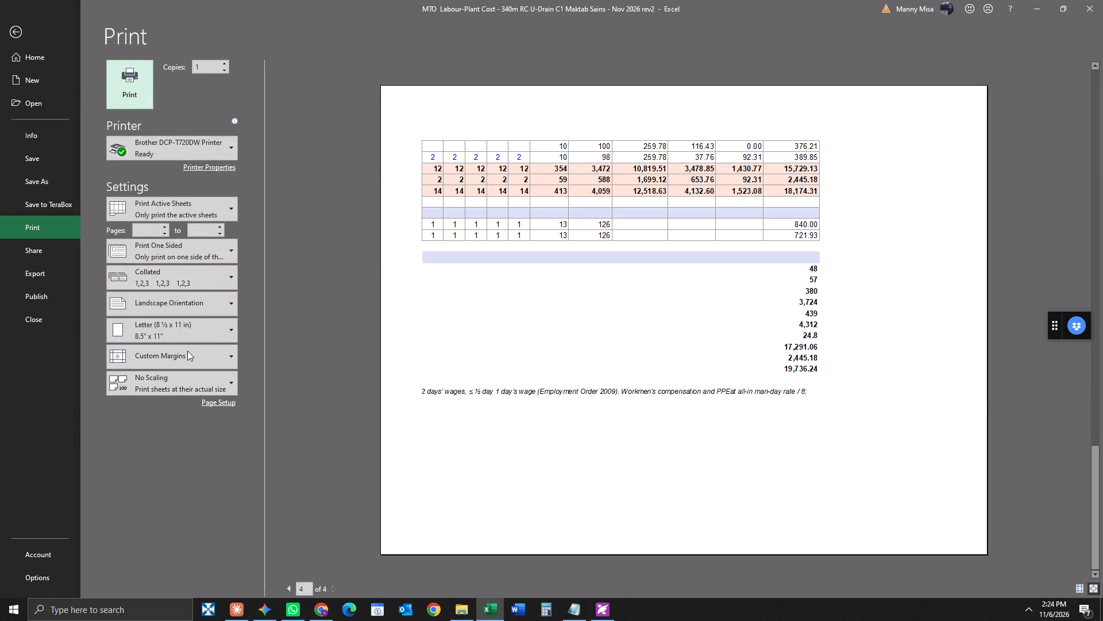
click(187, 356)
click(177, 271)
click(198, 384)
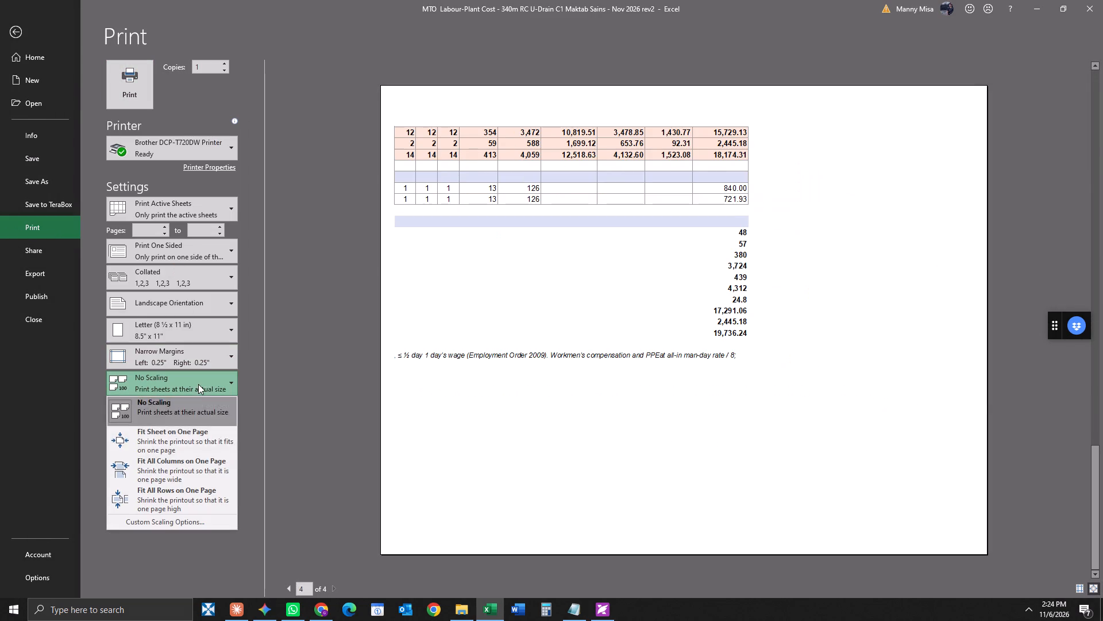
click(199, 474)
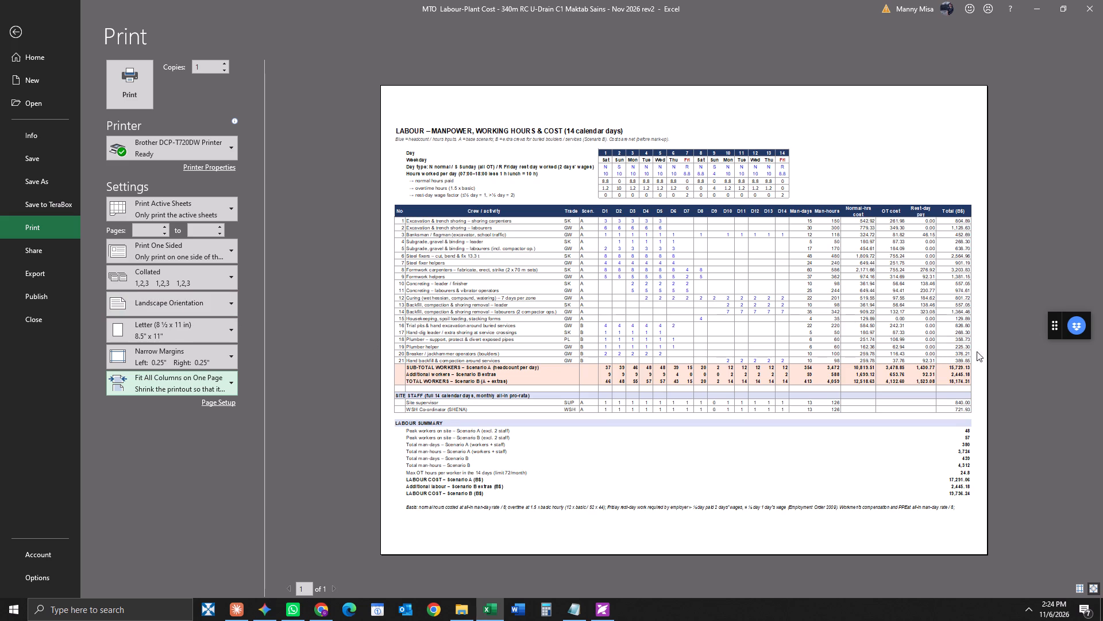
click(1100, 441)
drag(1100, 438, 1097, 384)
drag(1092, 400, 1084, 432)
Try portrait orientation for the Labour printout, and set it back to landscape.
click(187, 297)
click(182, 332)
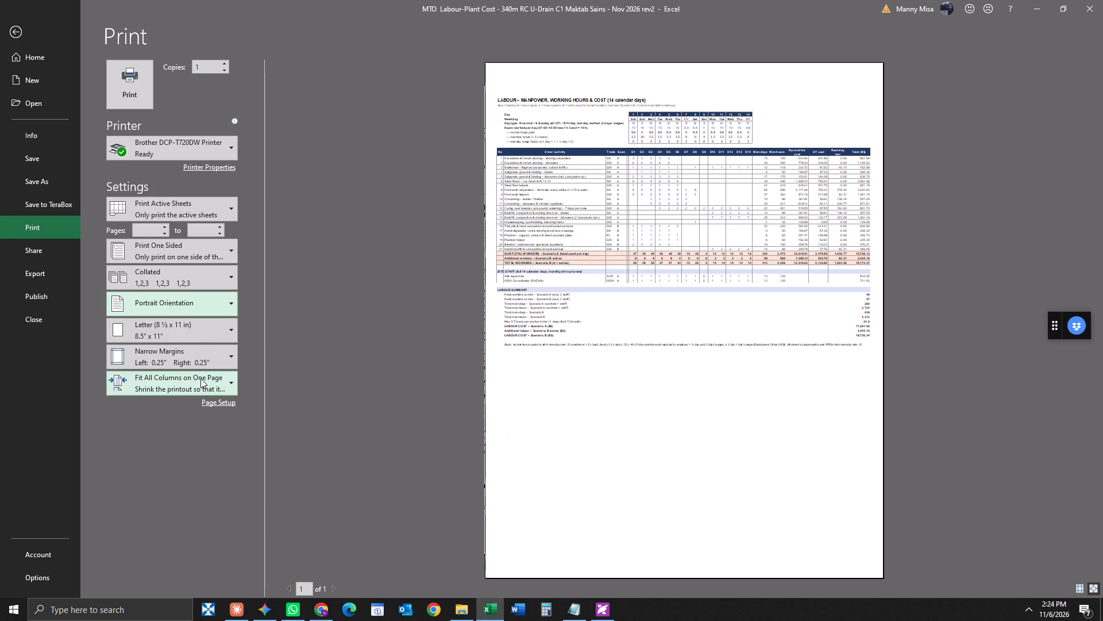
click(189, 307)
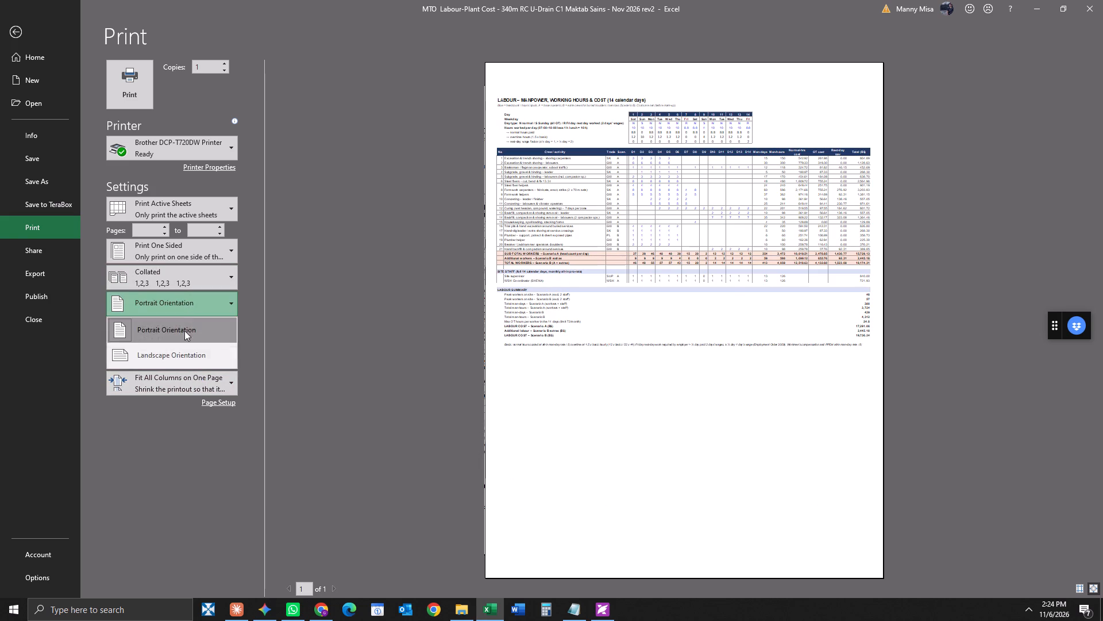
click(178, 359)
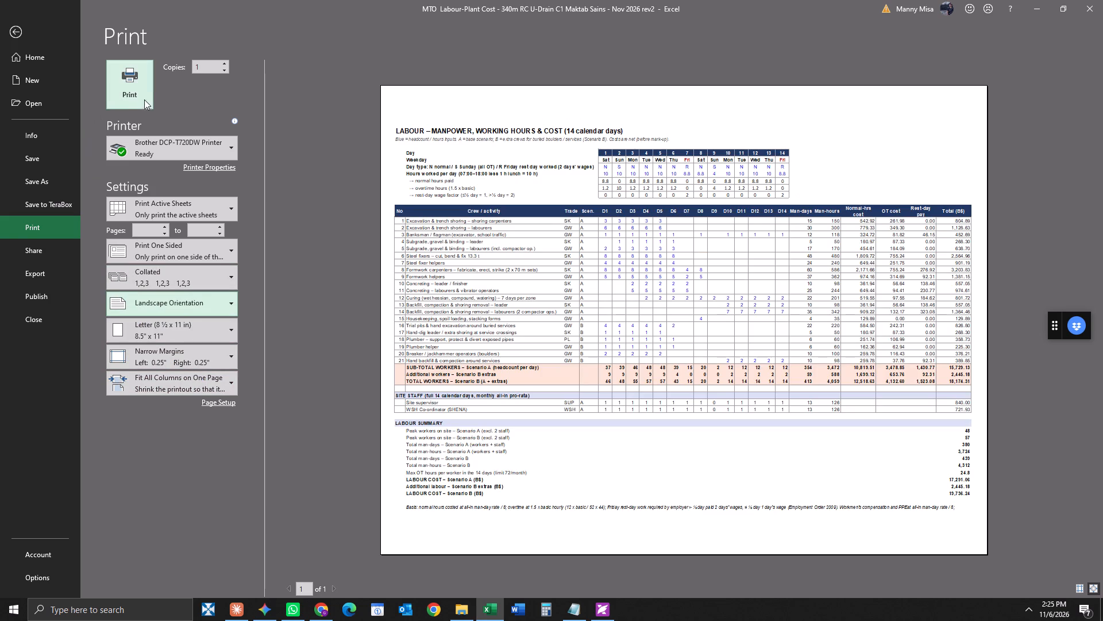
Print one copy of the Labour sheet on the Brother DCP-T720DW printer.
click(149, 93)
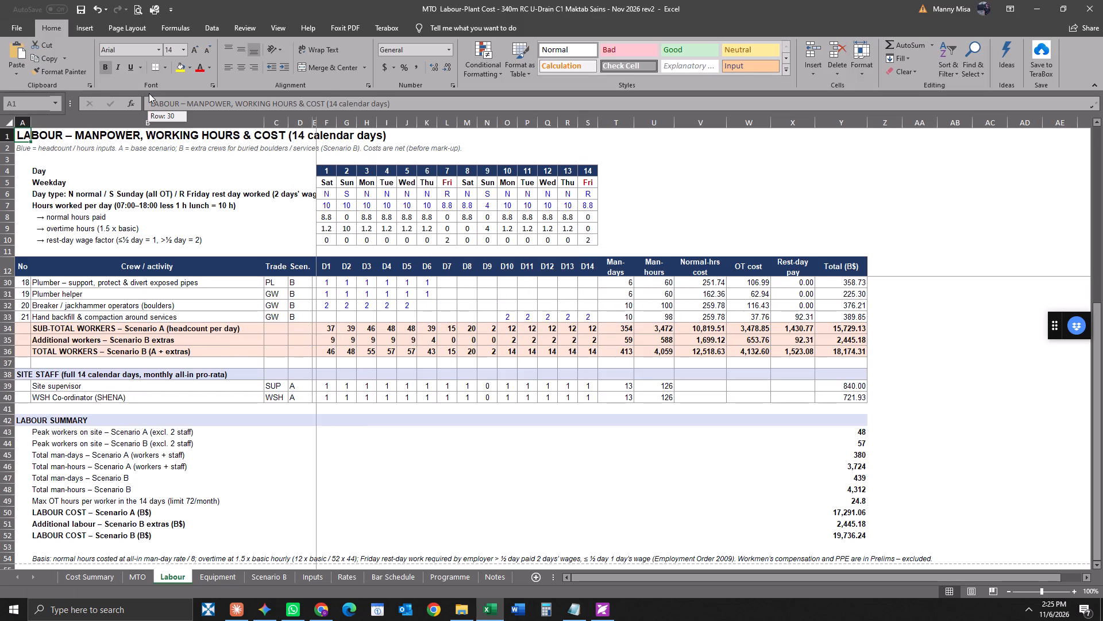
On the Equipment sheet, widen the Basis of quantity column (I) so the excavator entry in row 5 fits inside it.
click(219, 576)
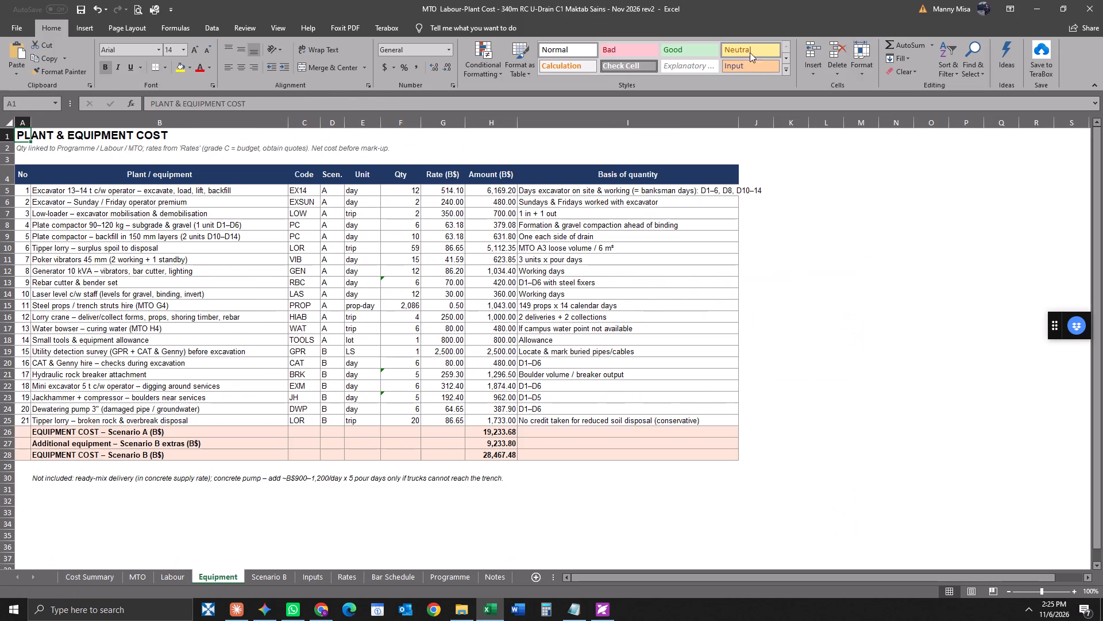
drag(736, 124, 763, 129)
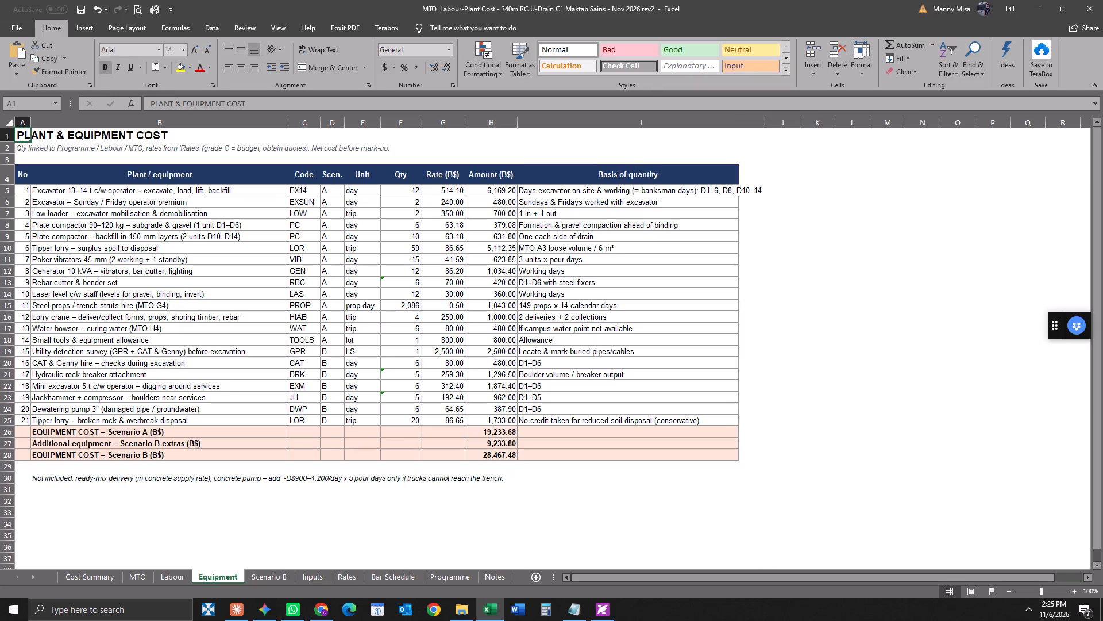
key(ctrl+o)
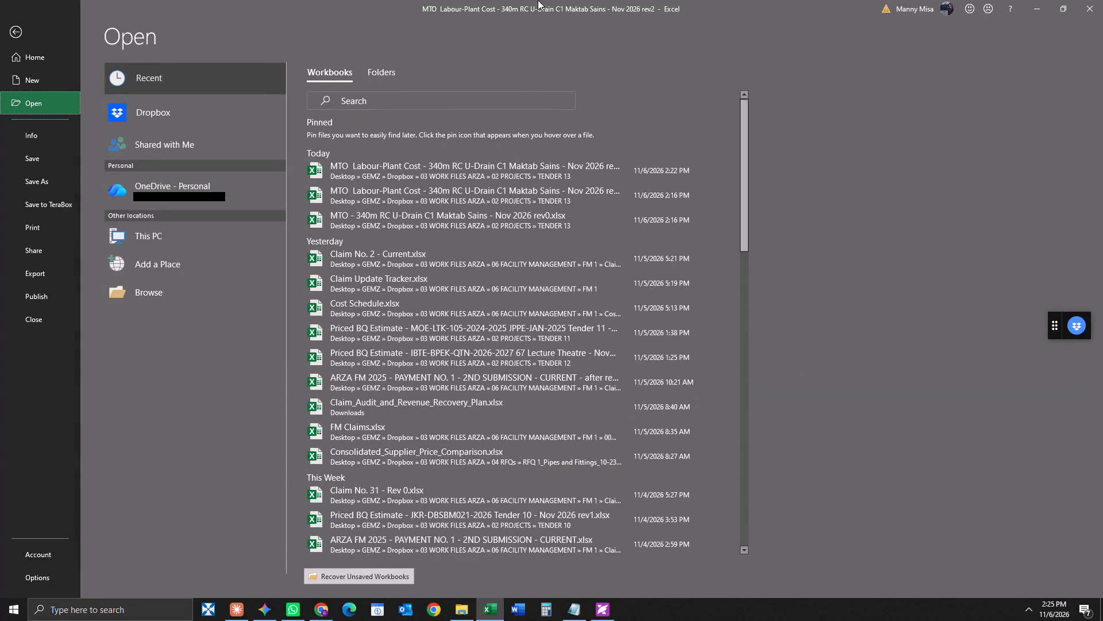
click(16, 36)
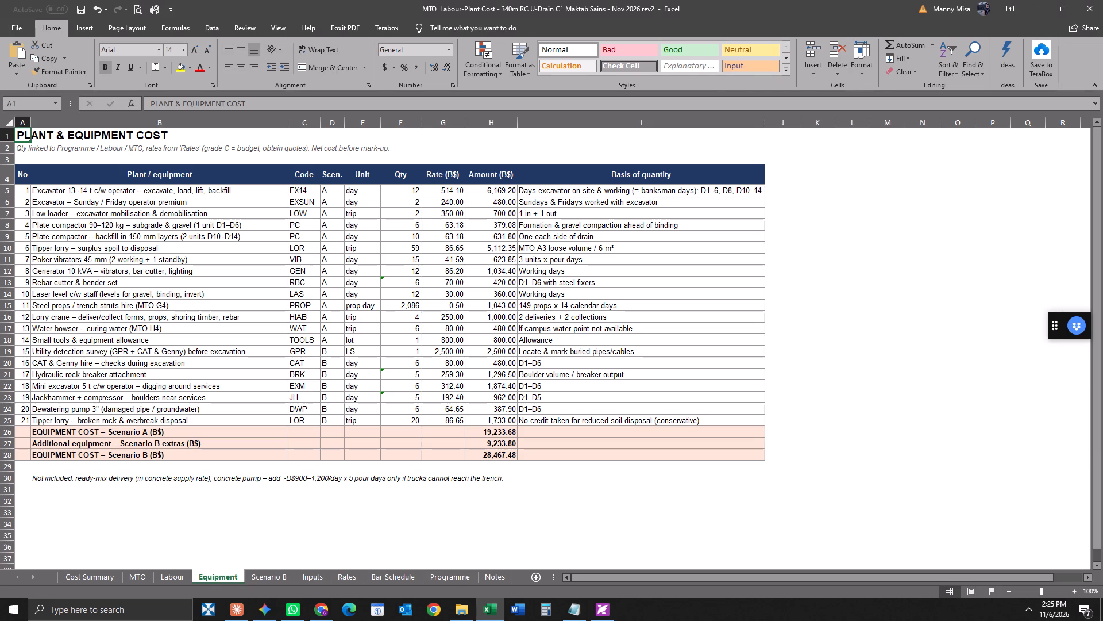
Print one copy of the Equipment sheet in landscape with narrow margins and all columns fitted on one page.
key(ctrl+p)
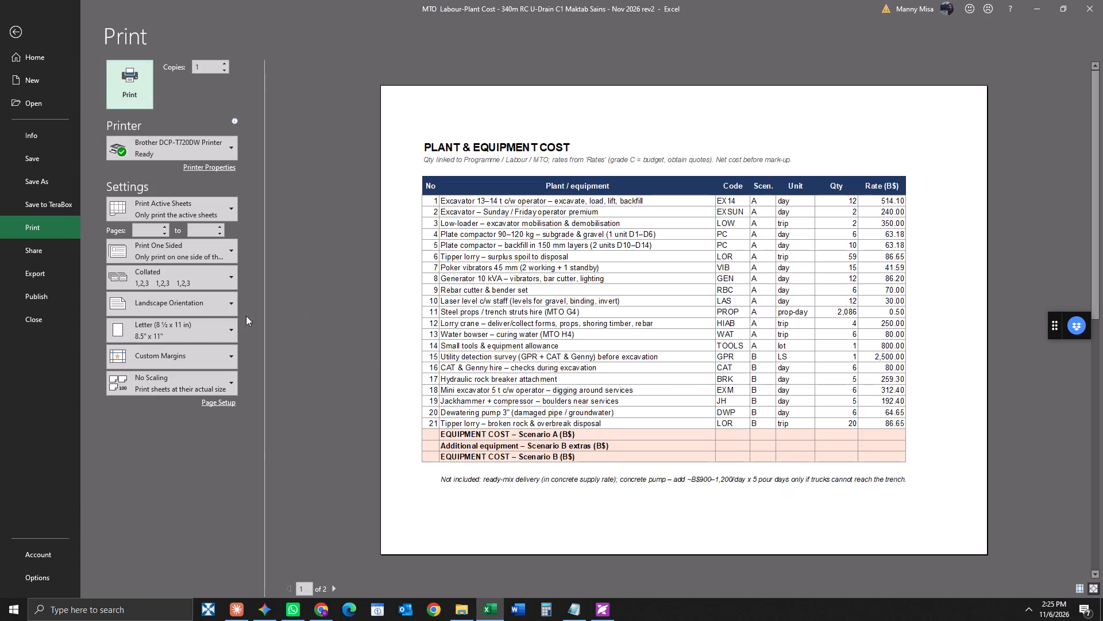
click(194, 309)
click(194, 309)
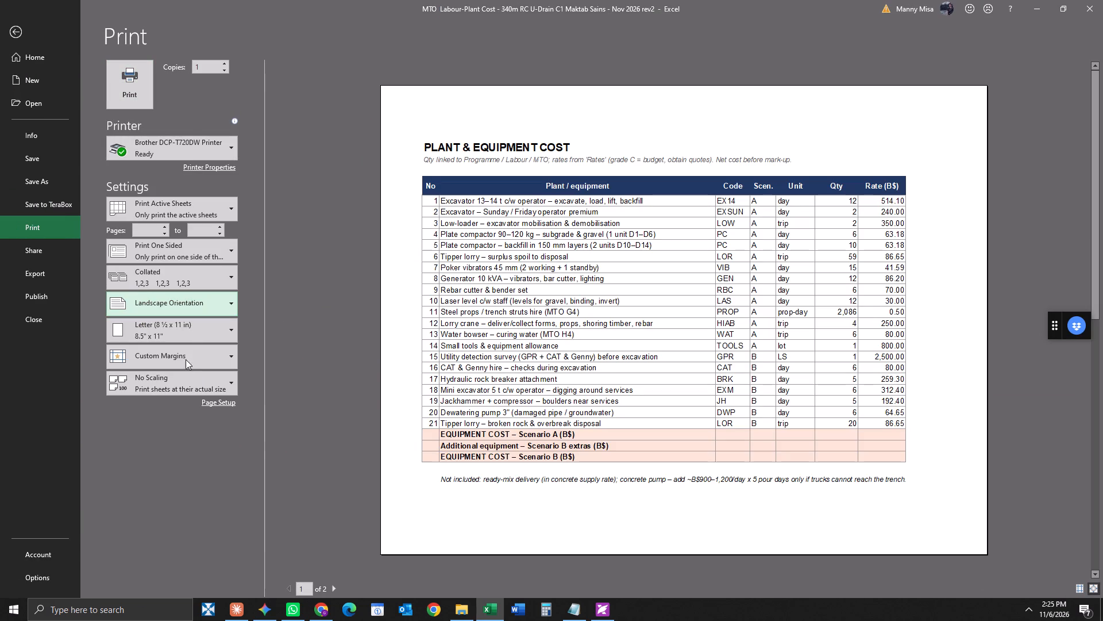
click(190, 359)
click(188, 271)
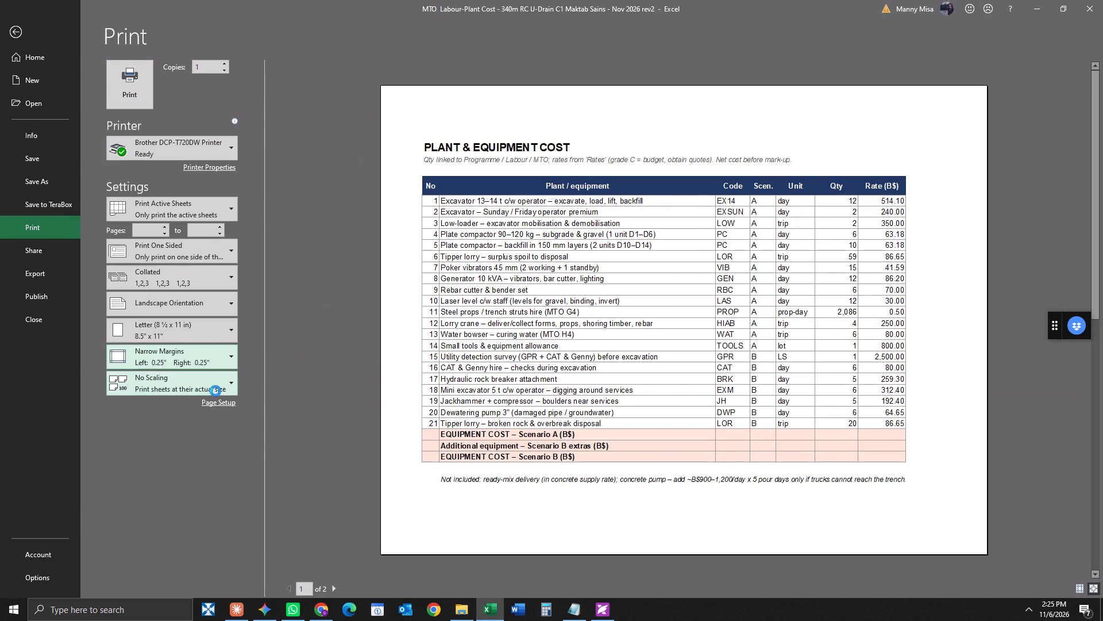
click(211, 393)
click(195, 471)
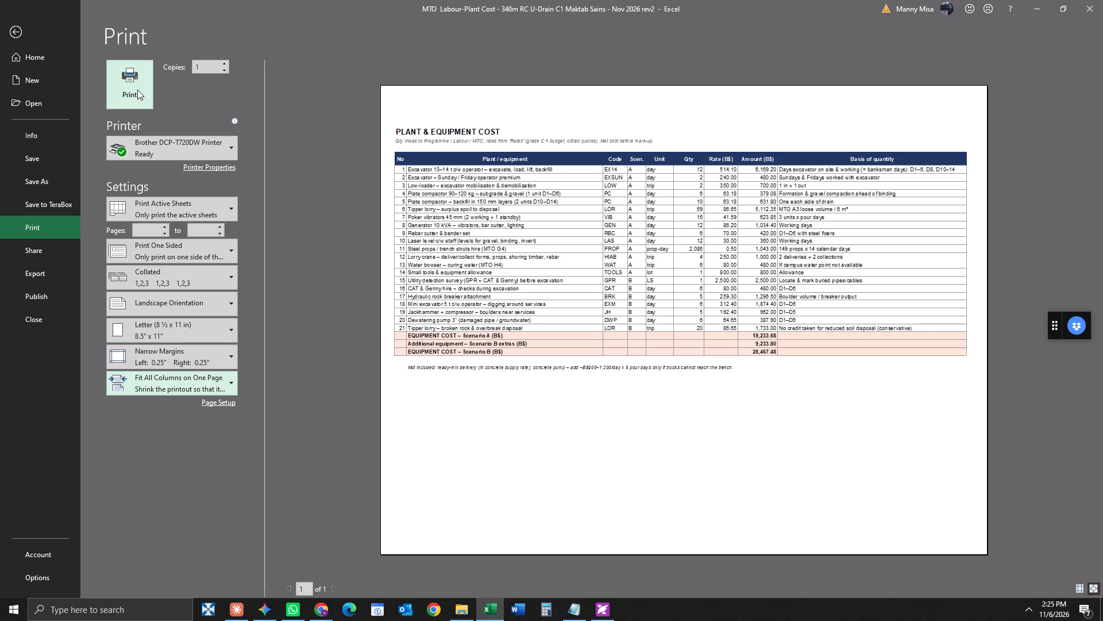
click(137, 90)
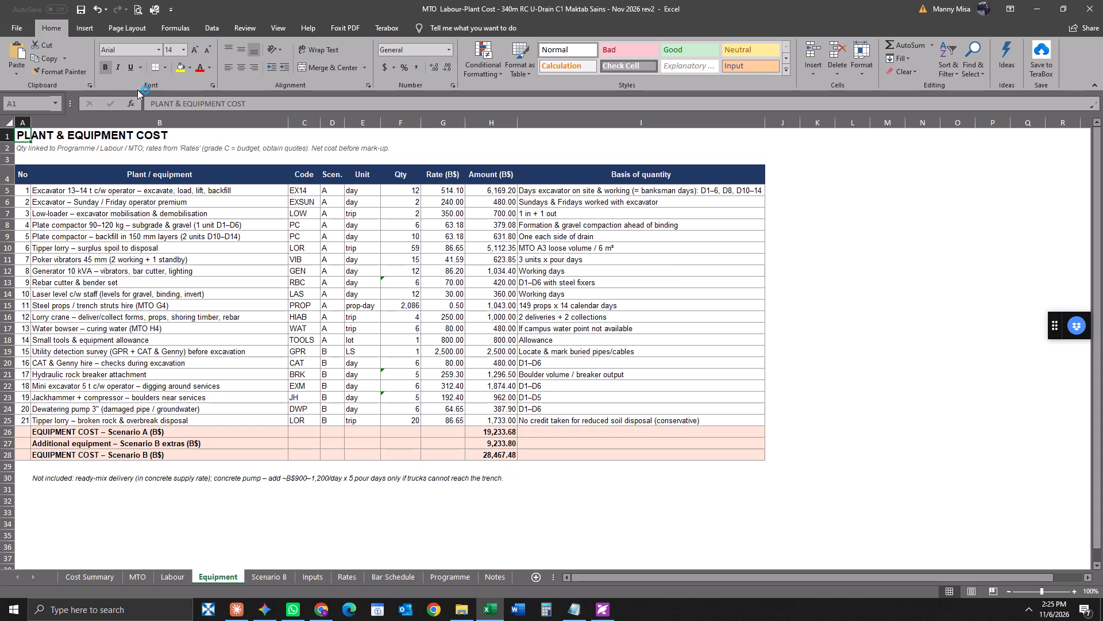
Look over the Scenario B sheet from assumptions to work-change notes, and check the Bar Schedule, Programme, Notes, Rates and Inputs sheets.
click(277, 577)
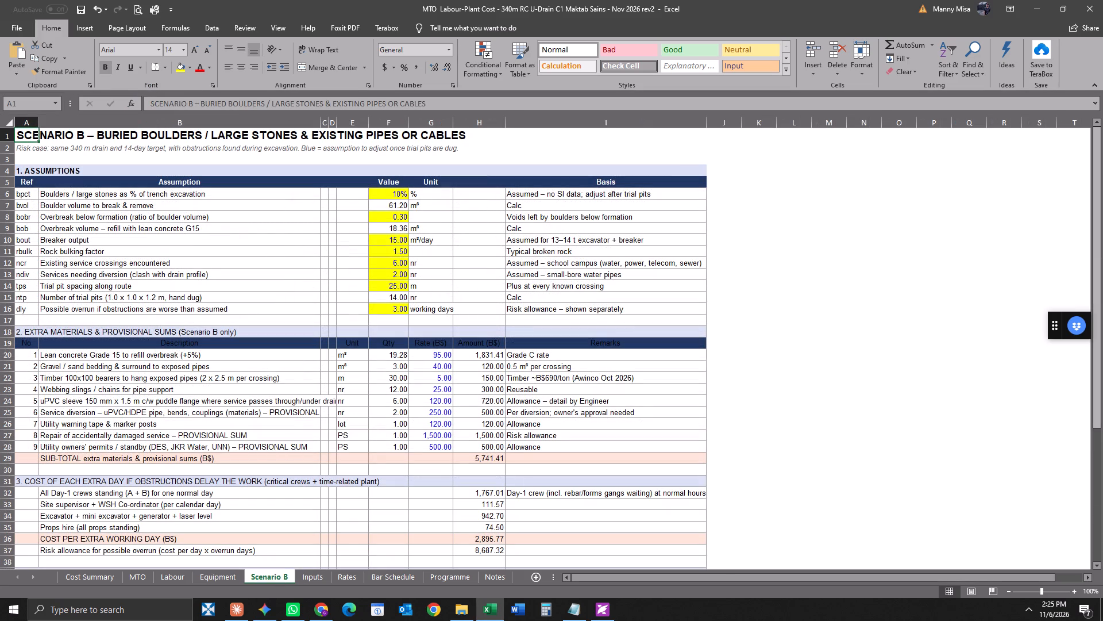
drag(1099, 235, 1102, 421)
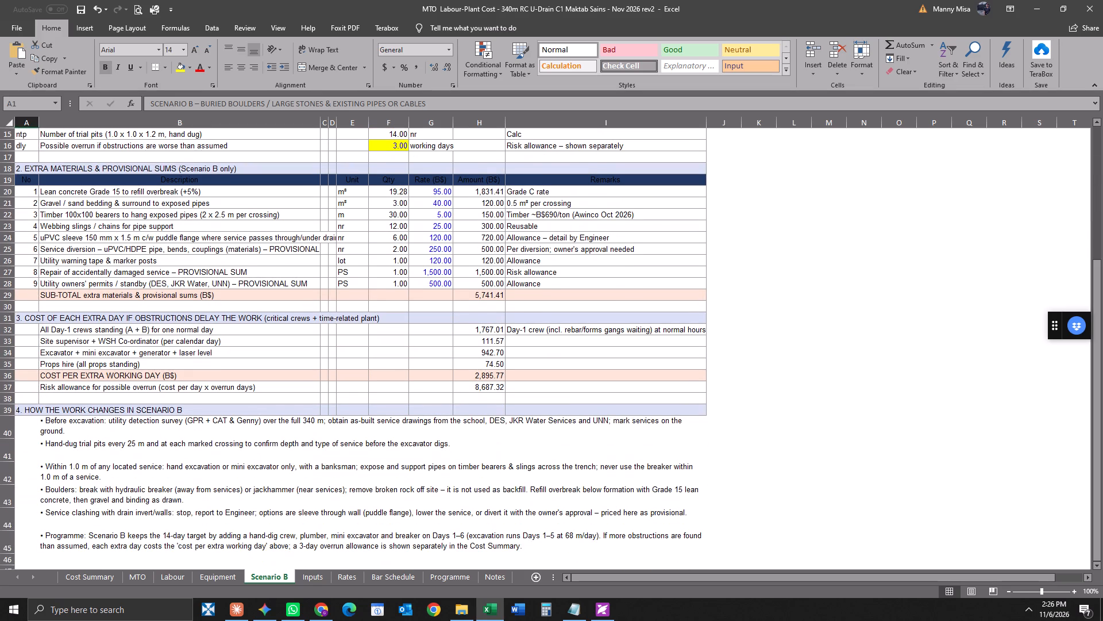
click(391, 579)
click(445, 579)
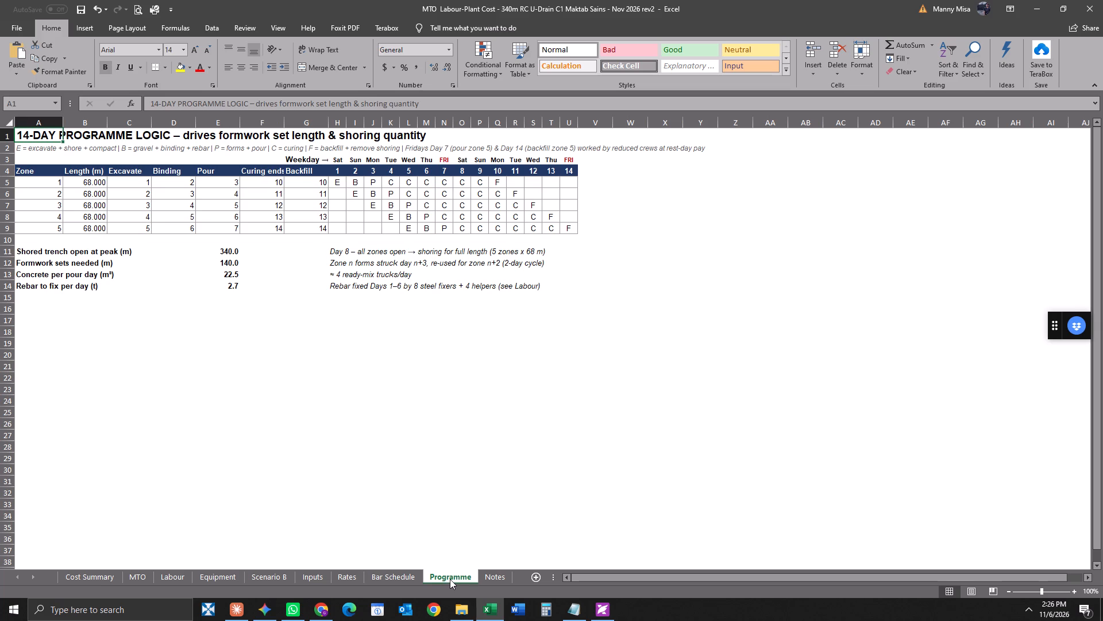
click(495, 579)
click(399, 573)
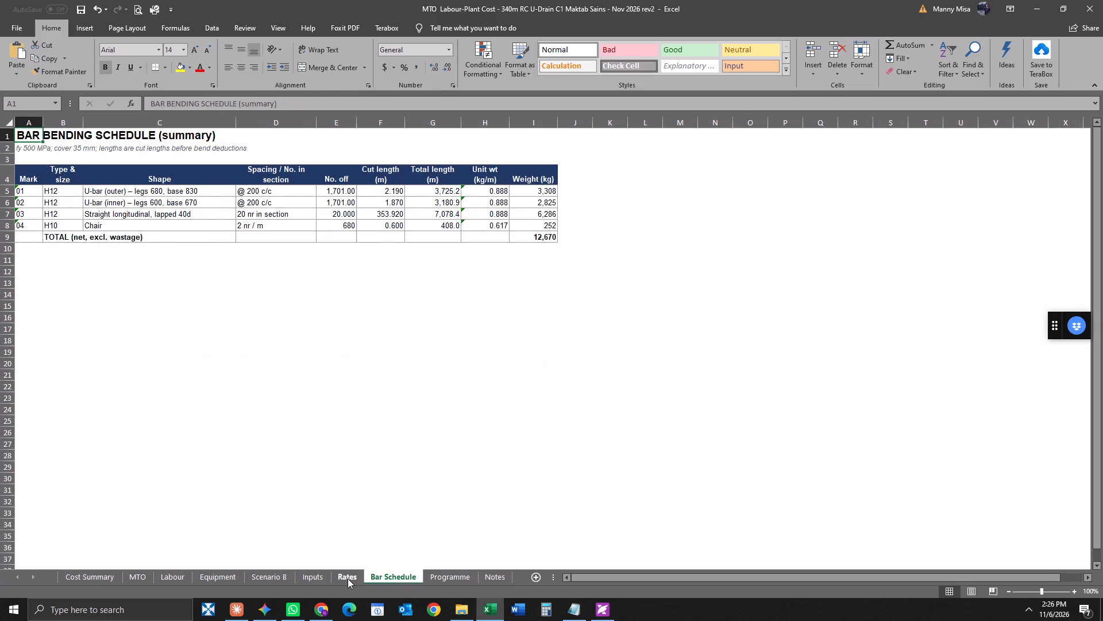
click(348, 578)
click(321, 579)
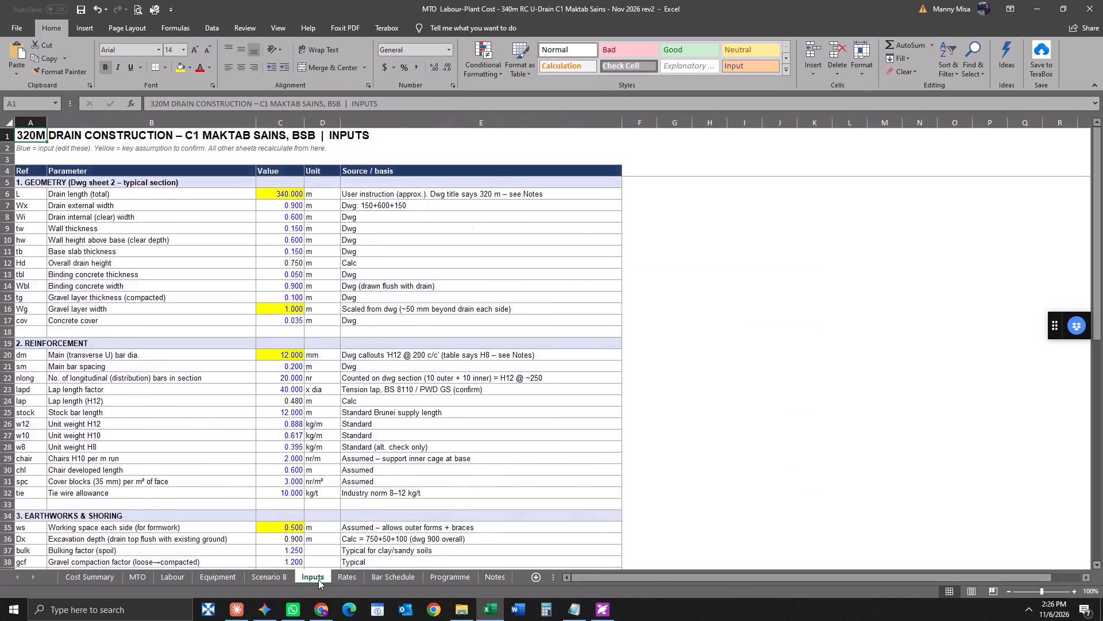
click(281, 579)
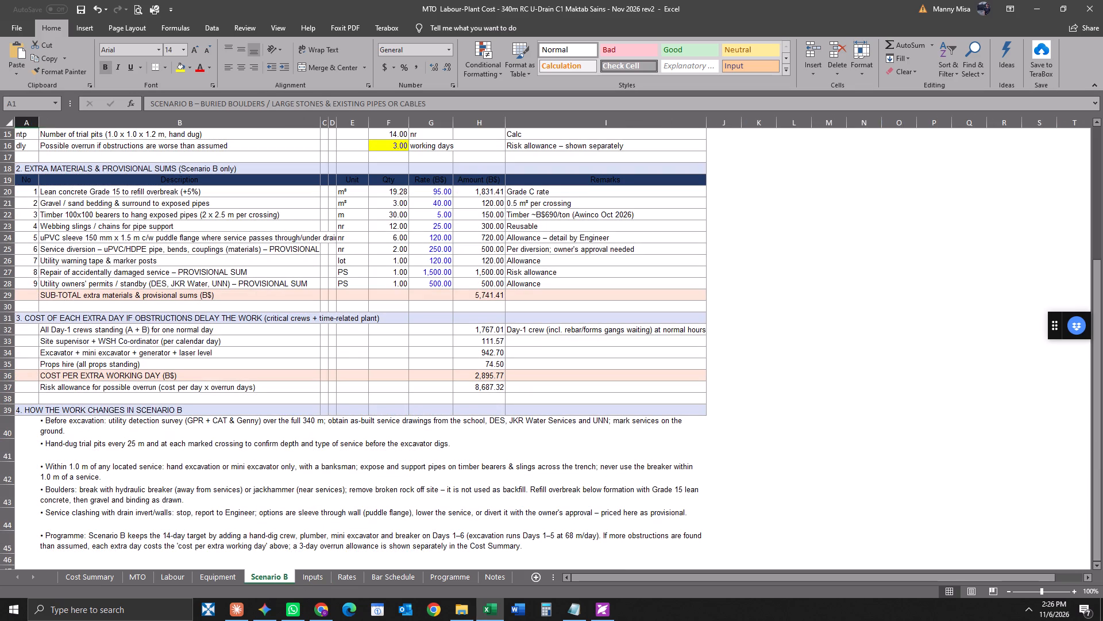
drag(1101, 438, 1095, 250)
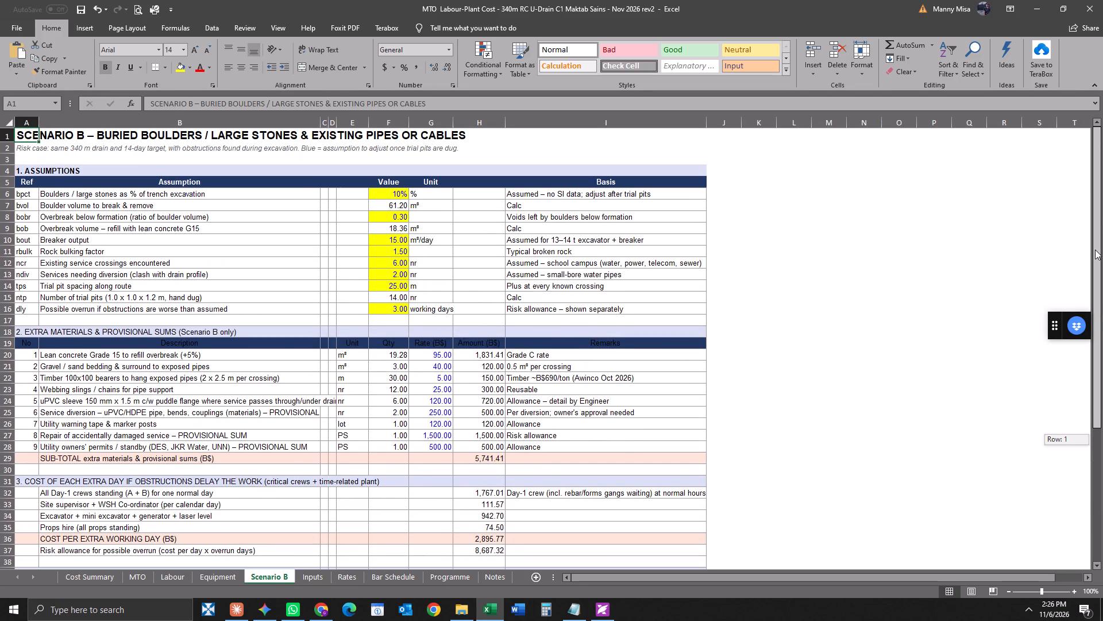
drag(1095, 250, 1102, 532)
Print one copy of the Scenario B sheet in landscape with narrow margins and all columns fitted on one page.
click(423, 493)
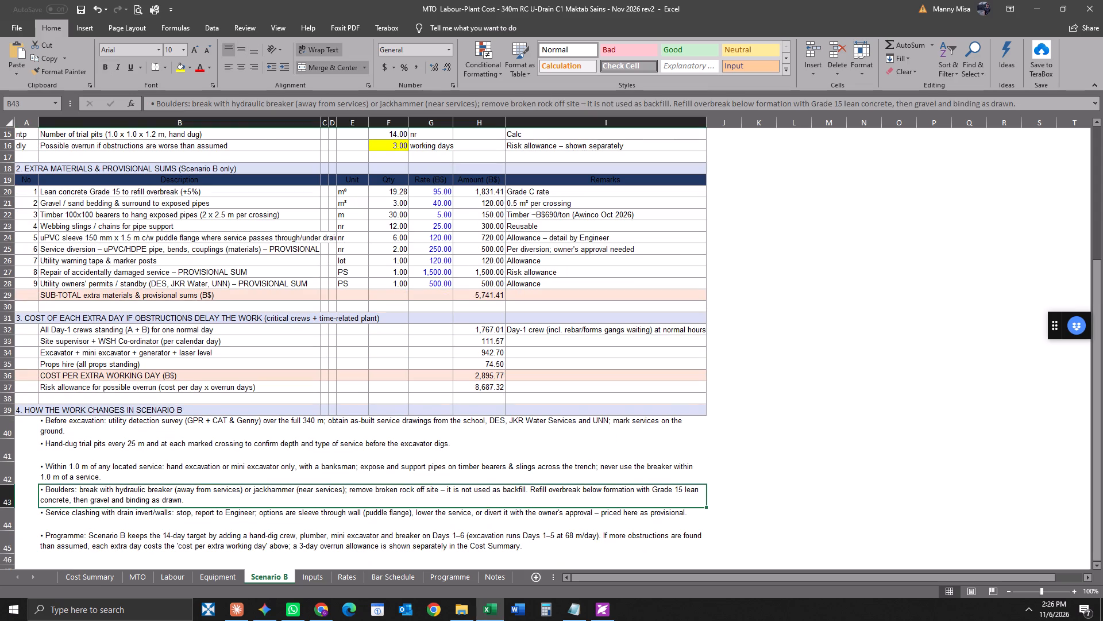
key(ctrl+p)
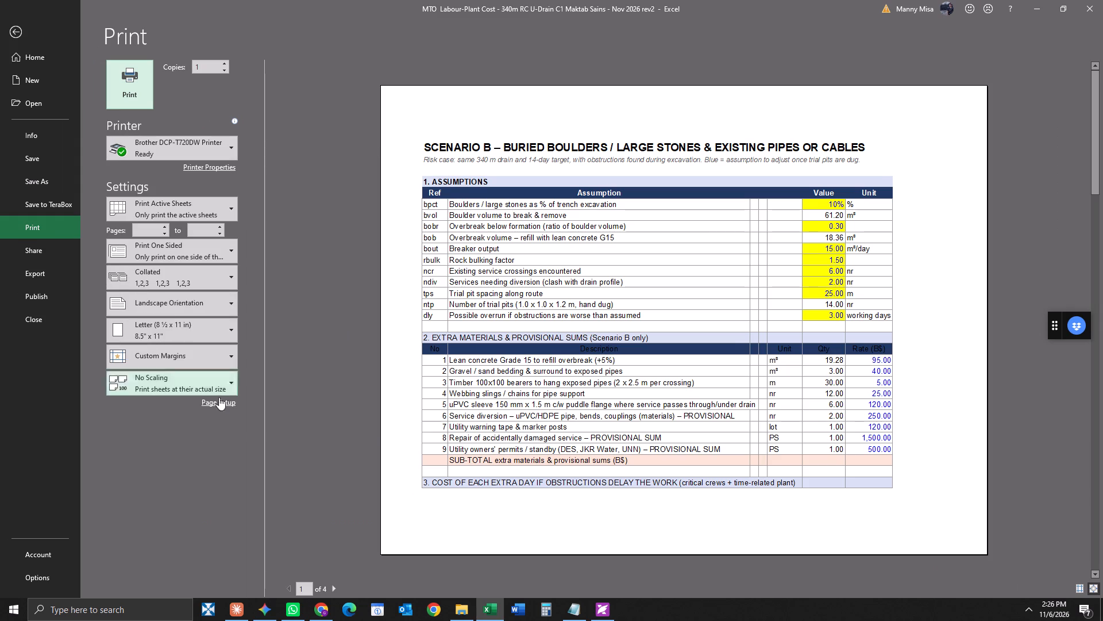
click(194, 337)
click(194, 337)
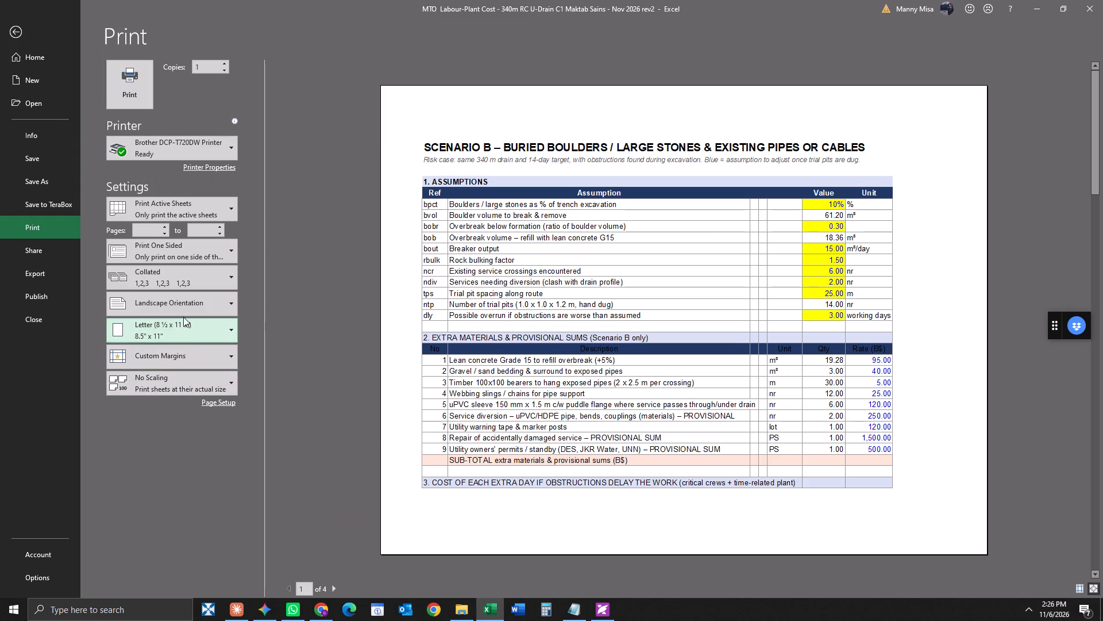
double_click(187, 303)
click(182, 355)
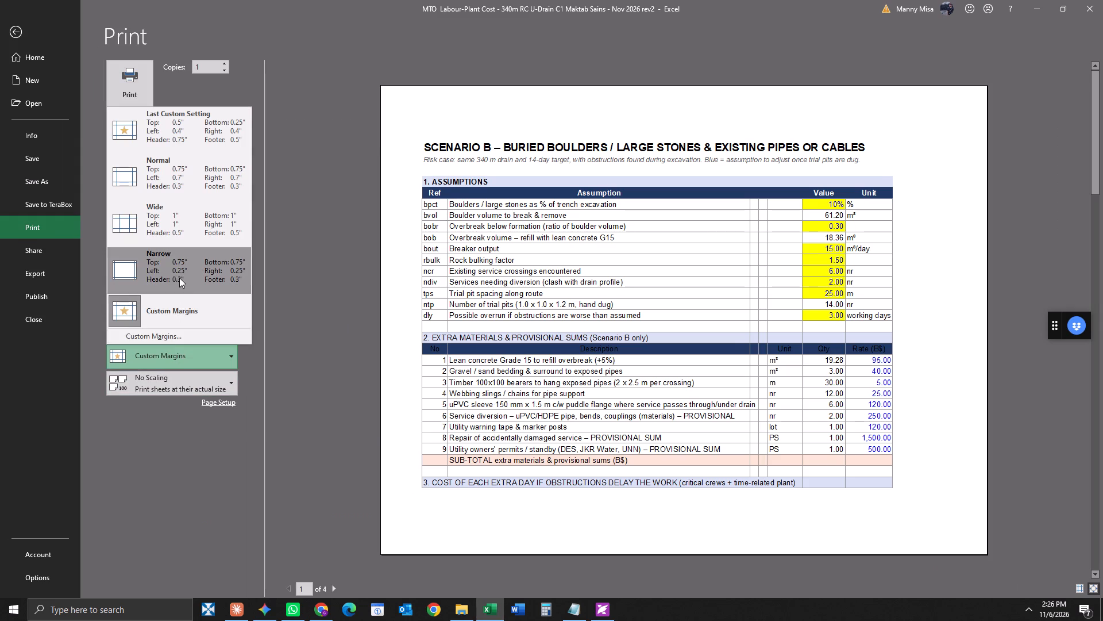
click(179, 274)
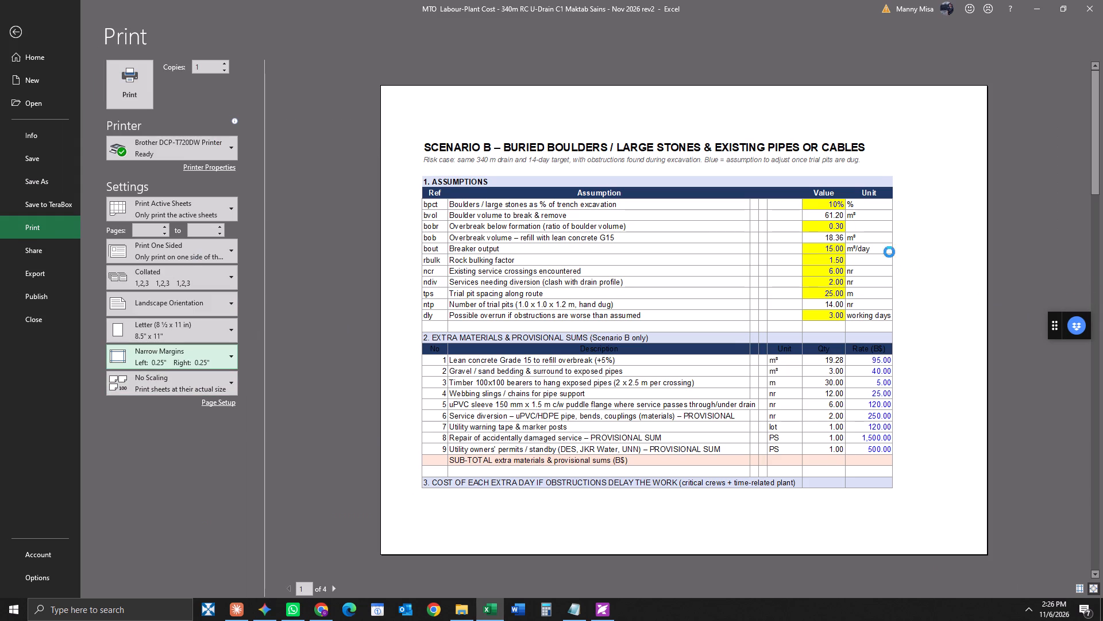
click(206, 388)
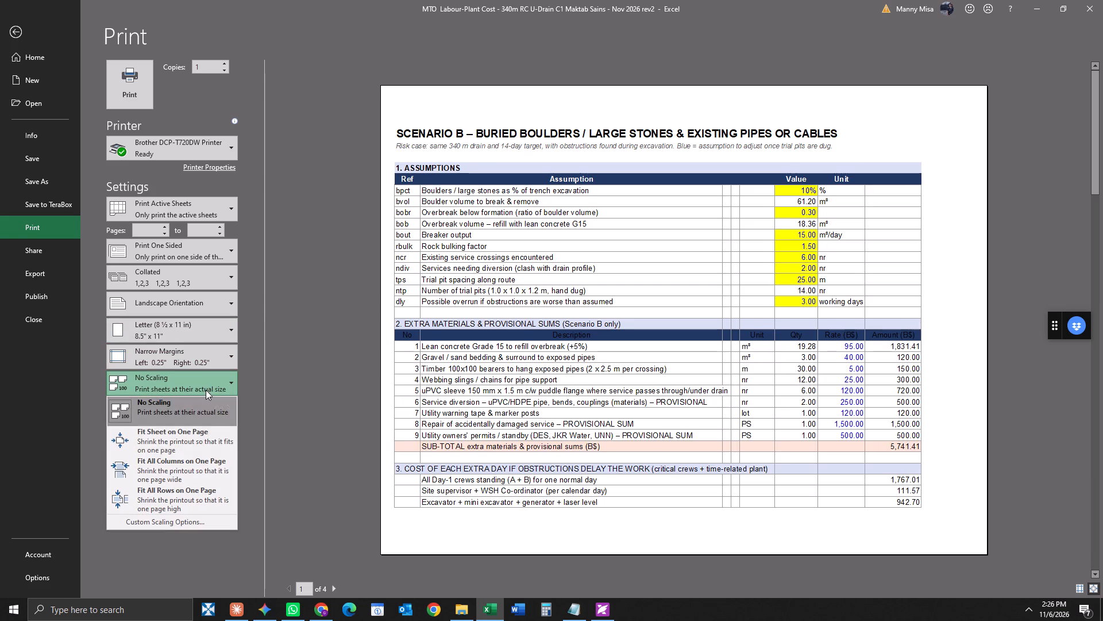
click(196, 467)
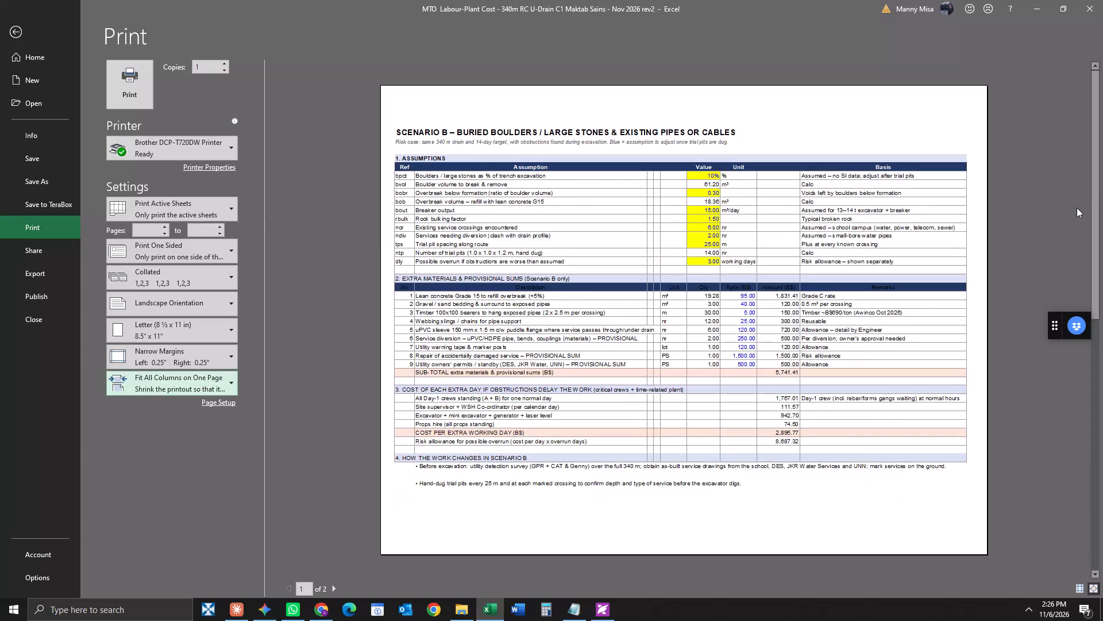
drag(1097, 197, 1102, 416)
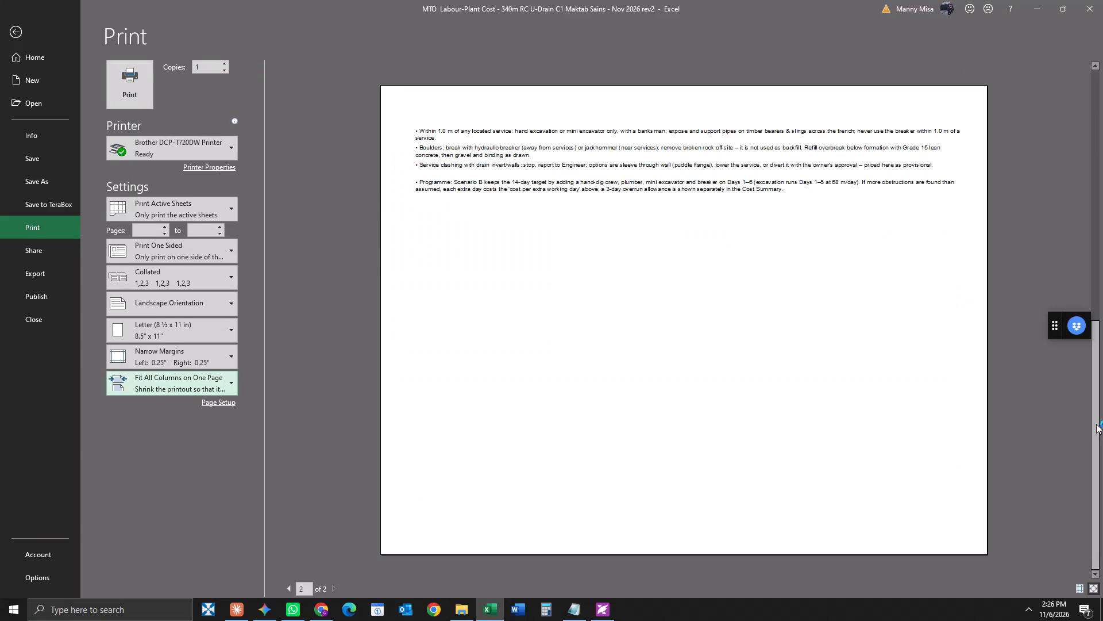
click(1098, 67)
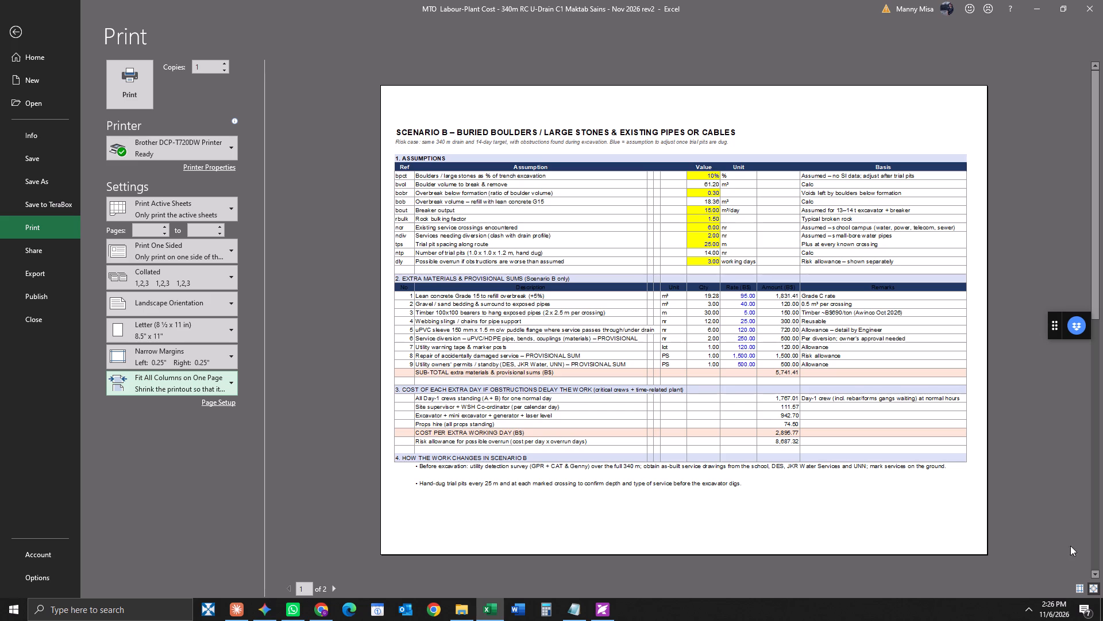
click(1097, 575)
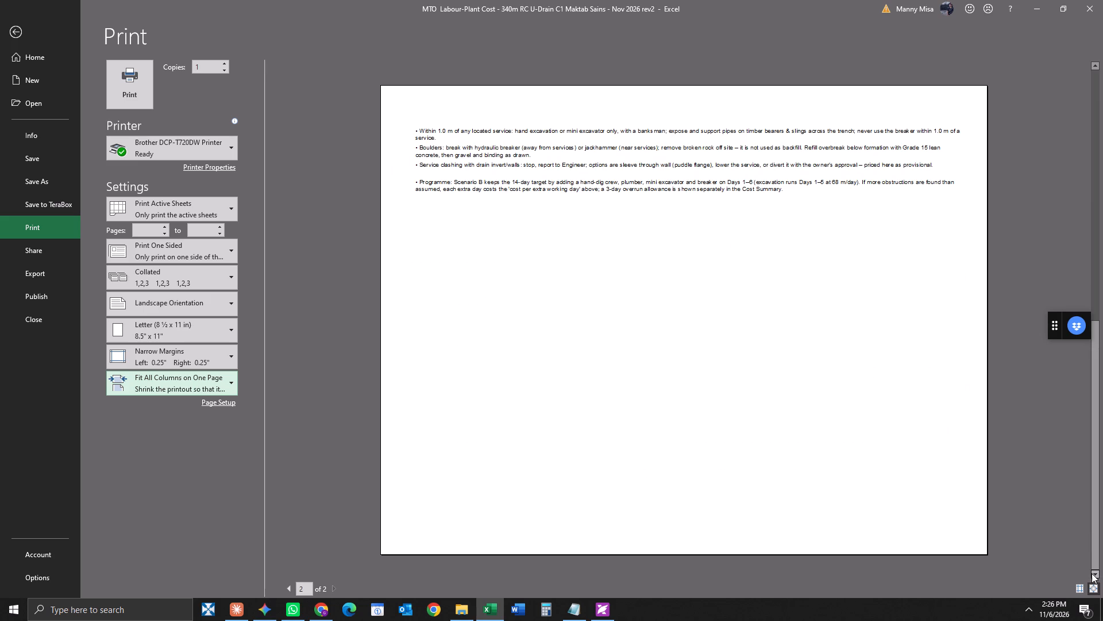
click(124, 94)
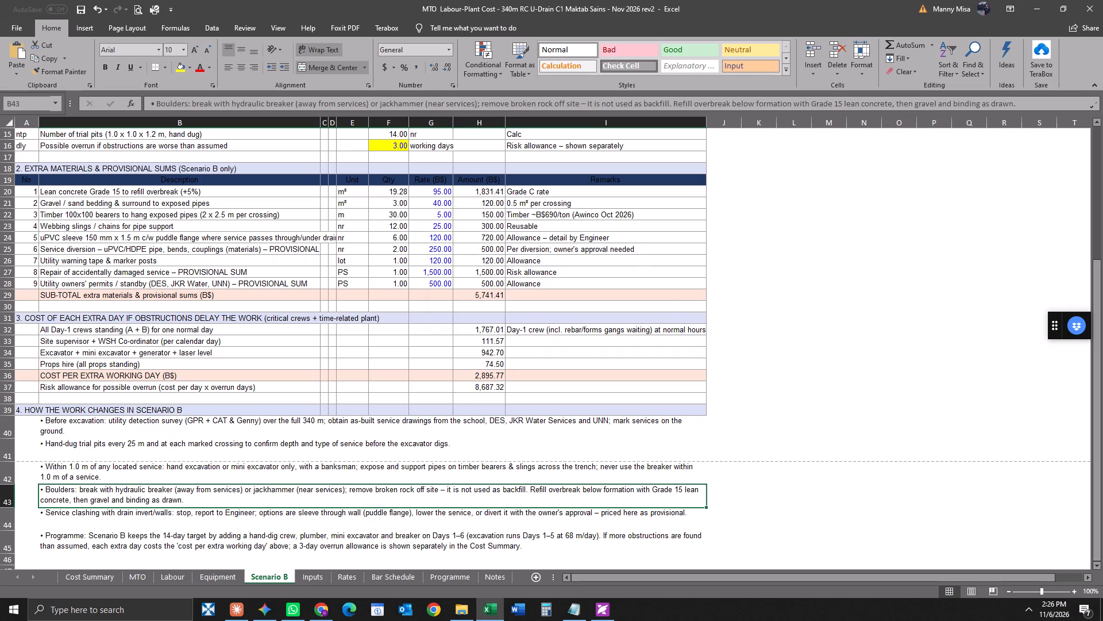
Save the rev2 labour and plant cost workbook and close it.
click(81, 9)
click(1084, 8)
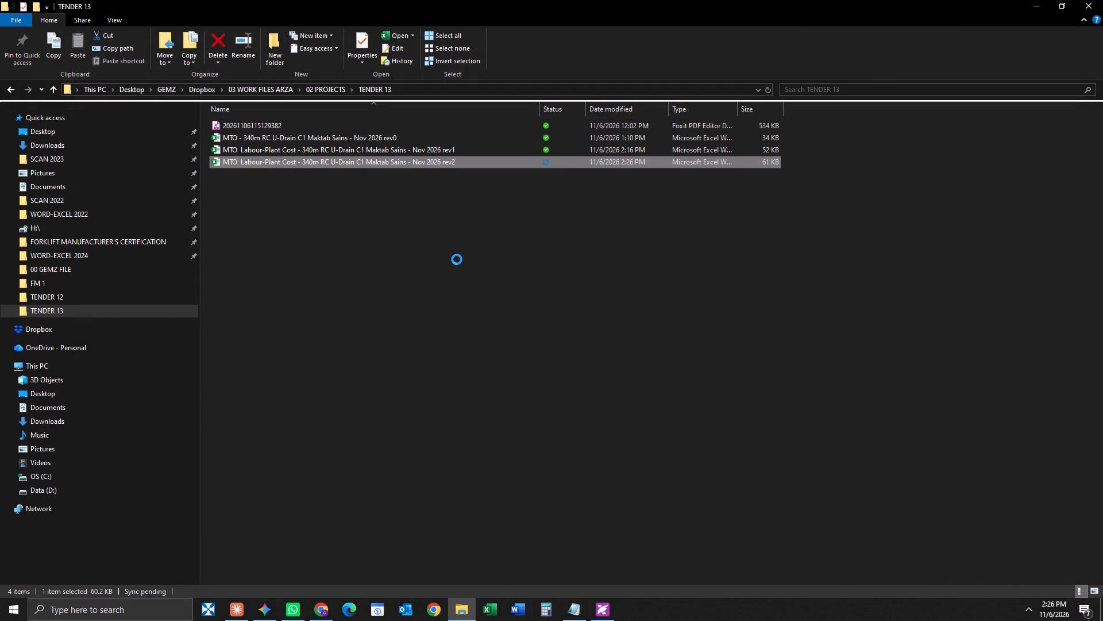
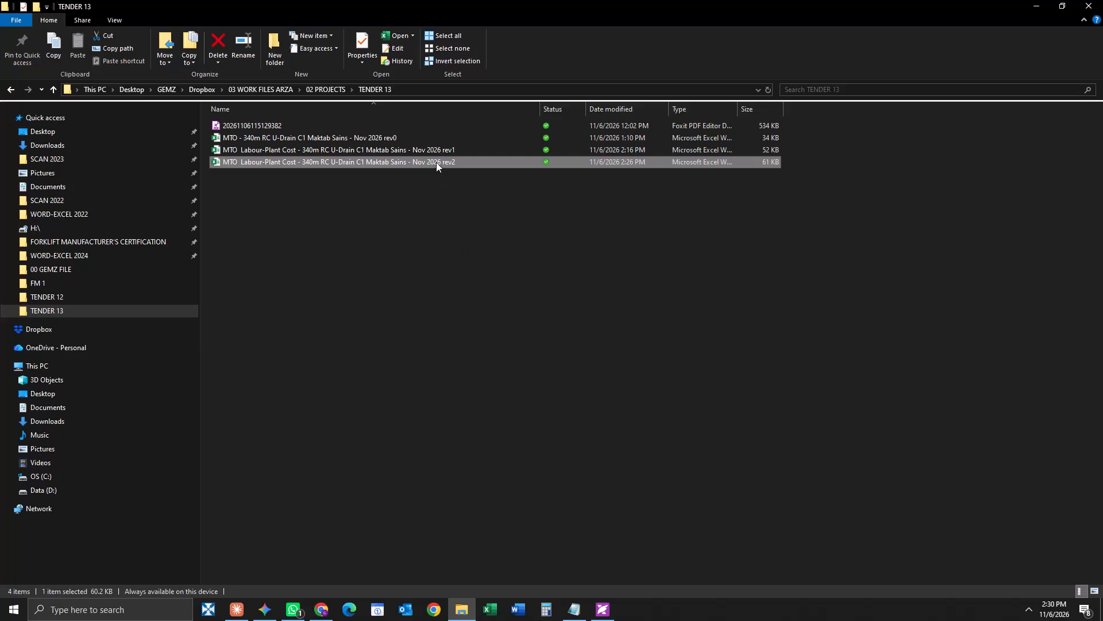
Reopen the rev2 labour and plant cost workbook from the TENDER 13 folder.
double_click(435, 159)
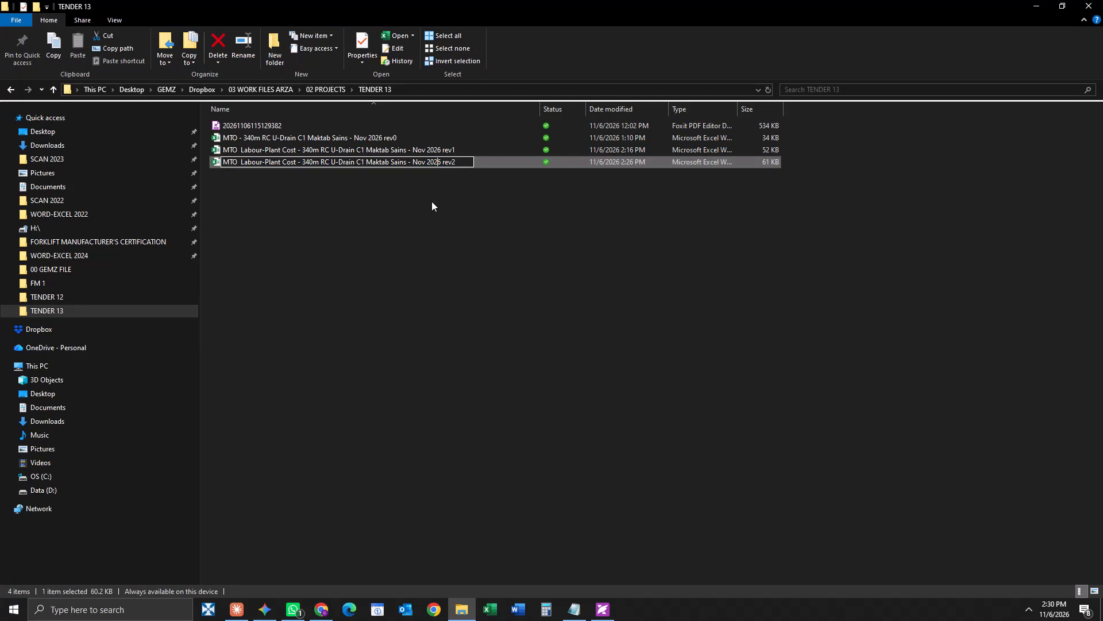
click(434, 212)
double_click(438, 163)
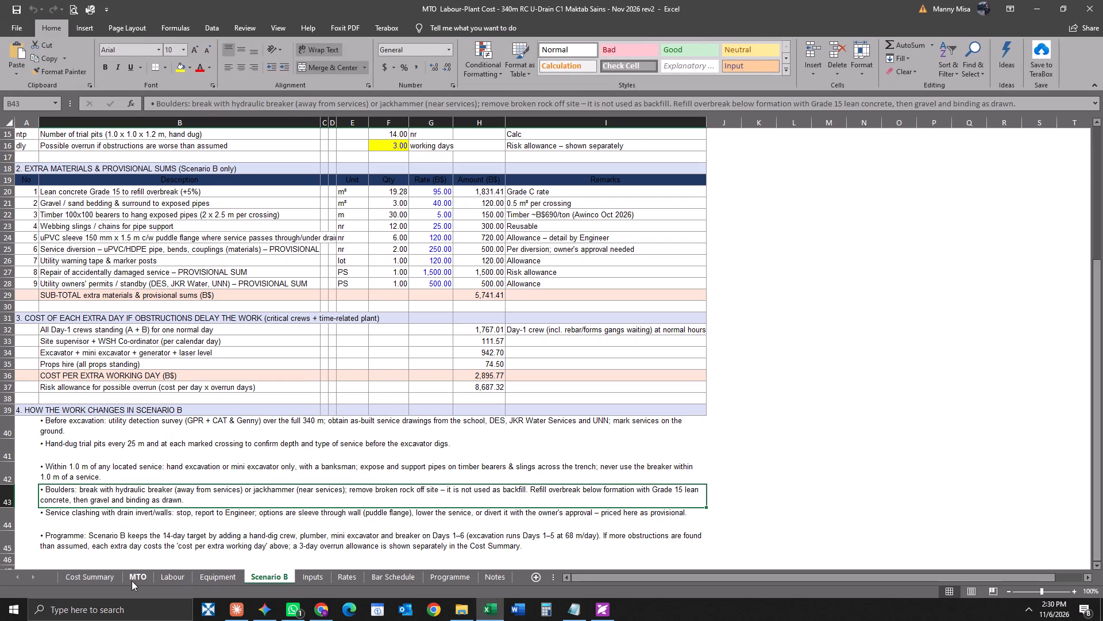
Examine the Labour sheet's daily headcounts per crew and activity, from excavation and trench shoring to the worker subtotals.
click(156, 581)
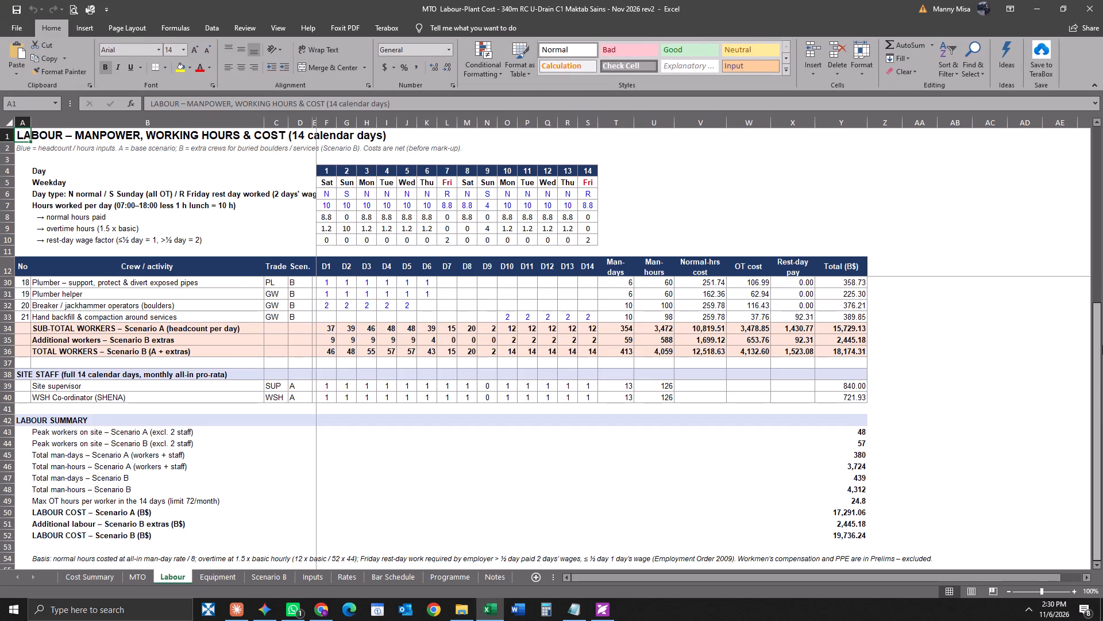
drag(1095, 355, 1097, 219)
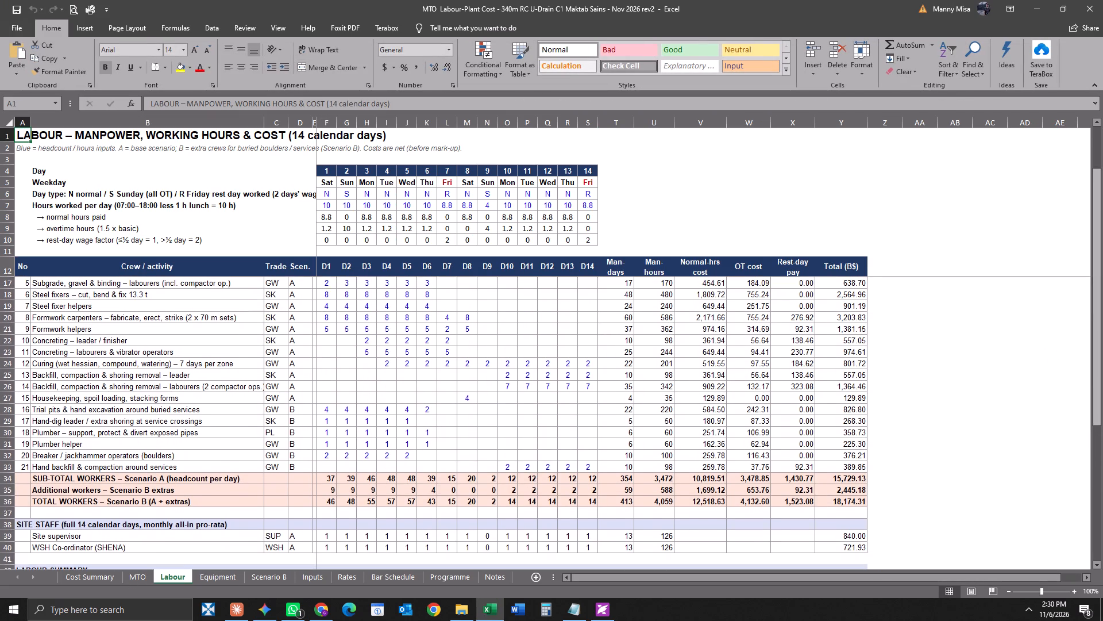
triple_click(1100, 125)
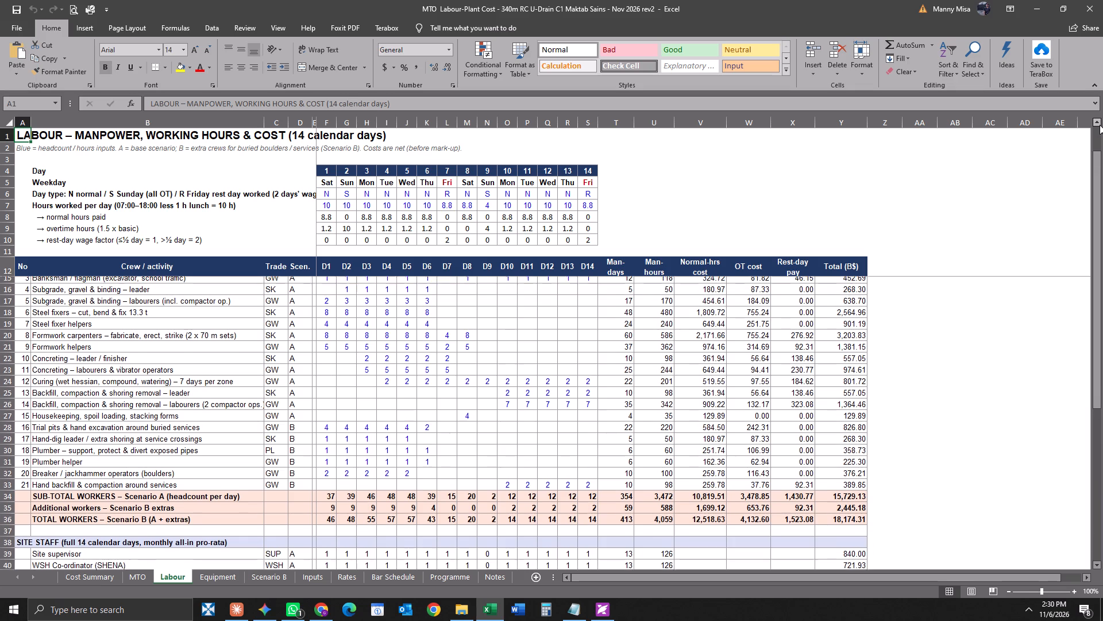
double_click(1100, 125)
click(460, 411)
click(410, 357)
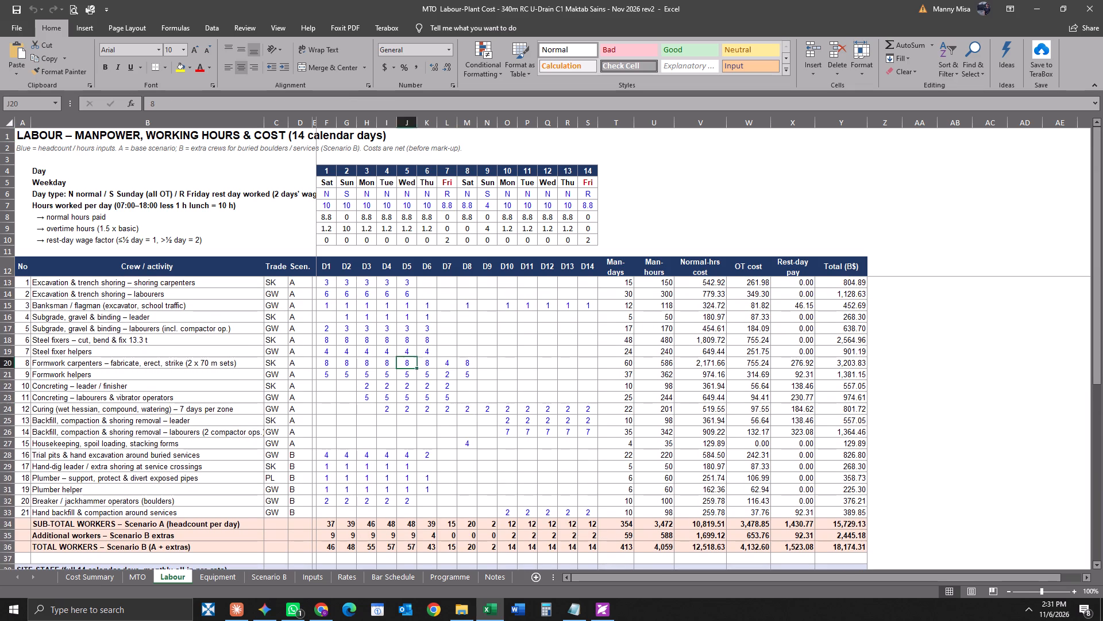
click(529, 409)
click(859, 551)
double_click(850, 529)
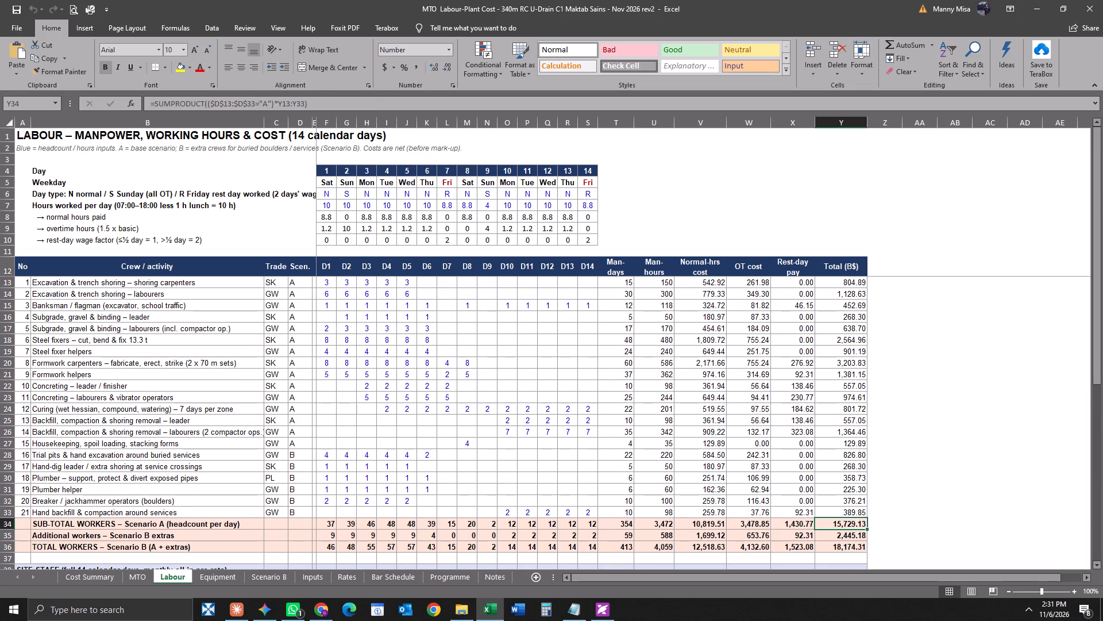
click(357, 317)
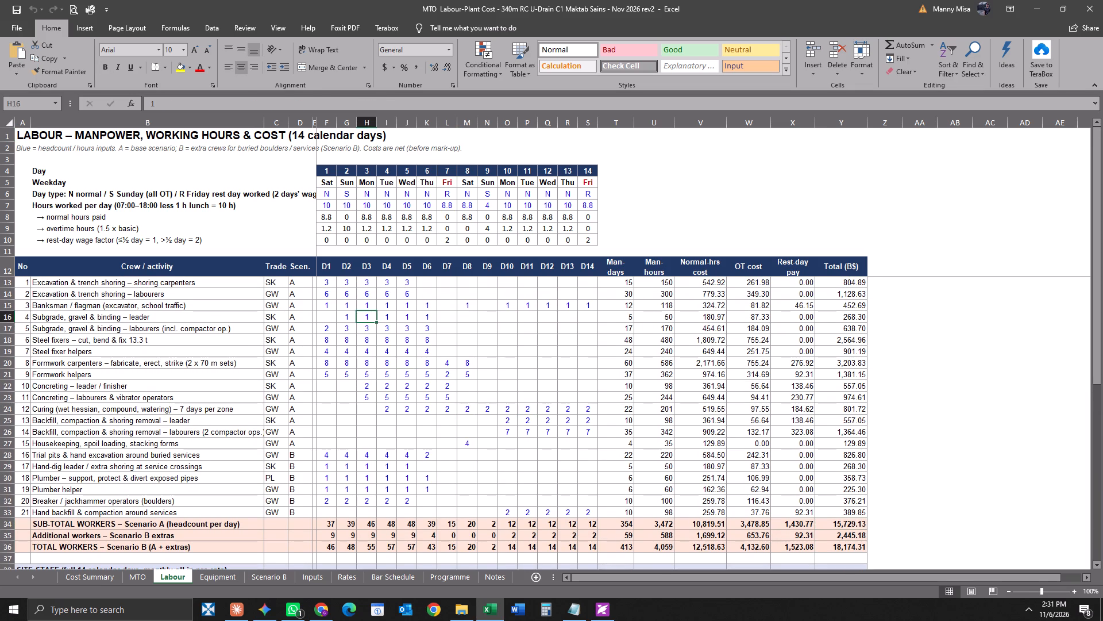
key(Up)
key(Up)
key(Up)
key(Up)
key(Down)
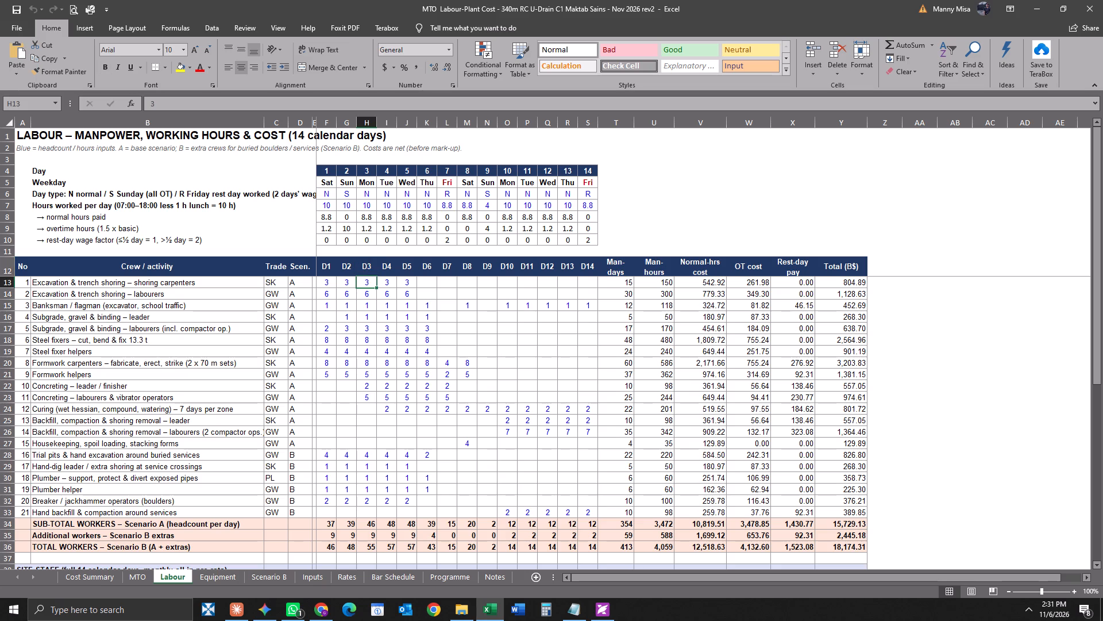
key(Left)
key(Left)
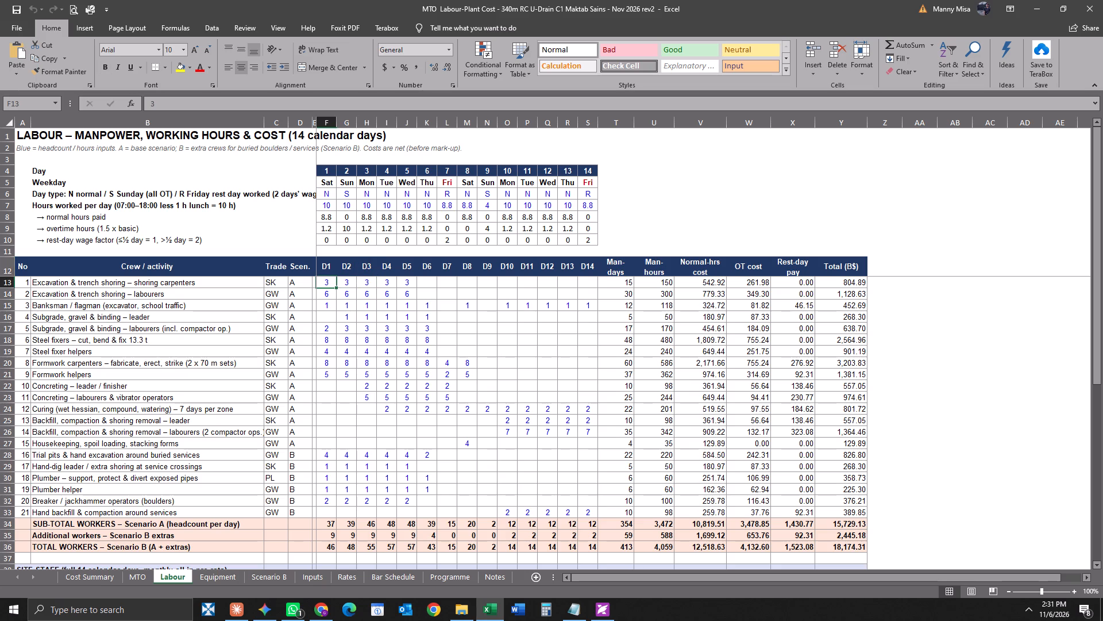
Check the plant quantities and costs on the Equipment sheet and the scenario totals on the Cost Summary sheet.
click(214, 572)
drag(1097, 325, 1090, 281)
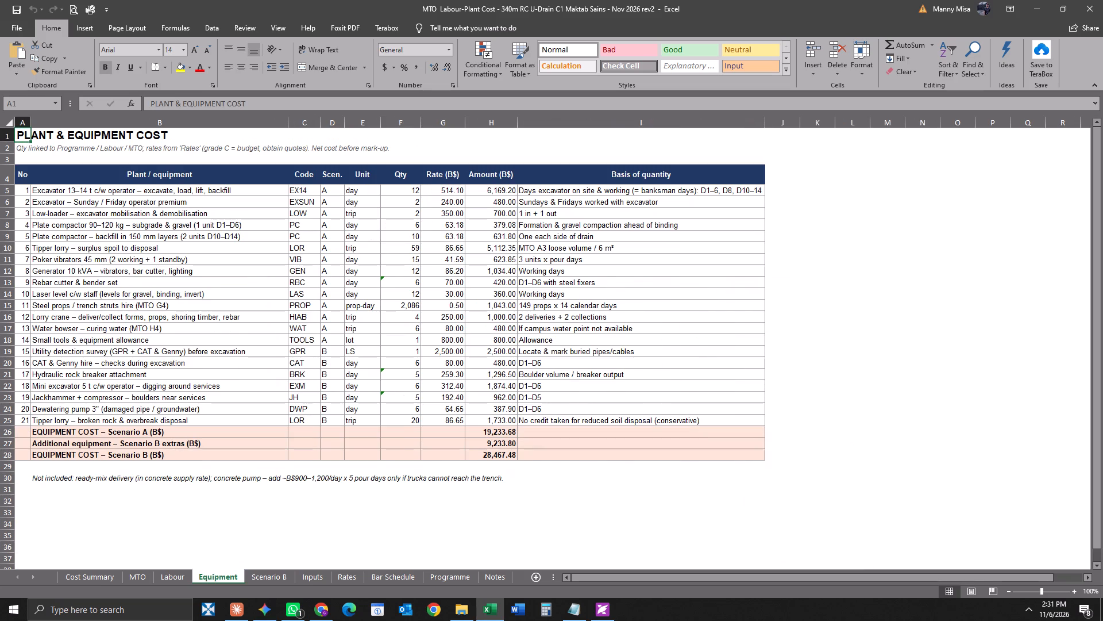
click(163, 582)
click(112, 580)
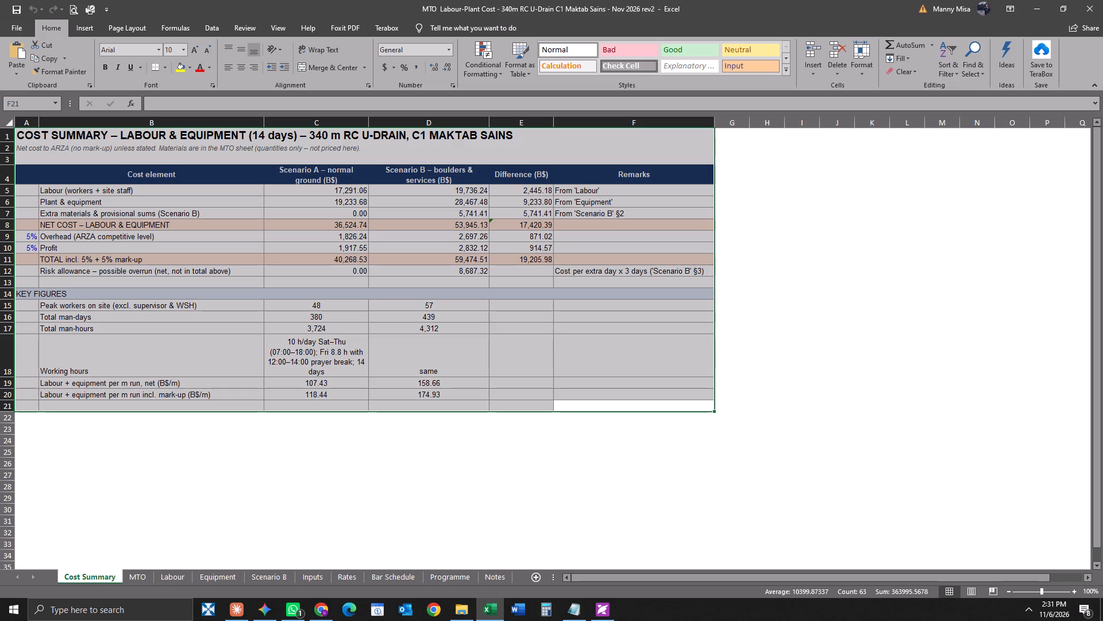
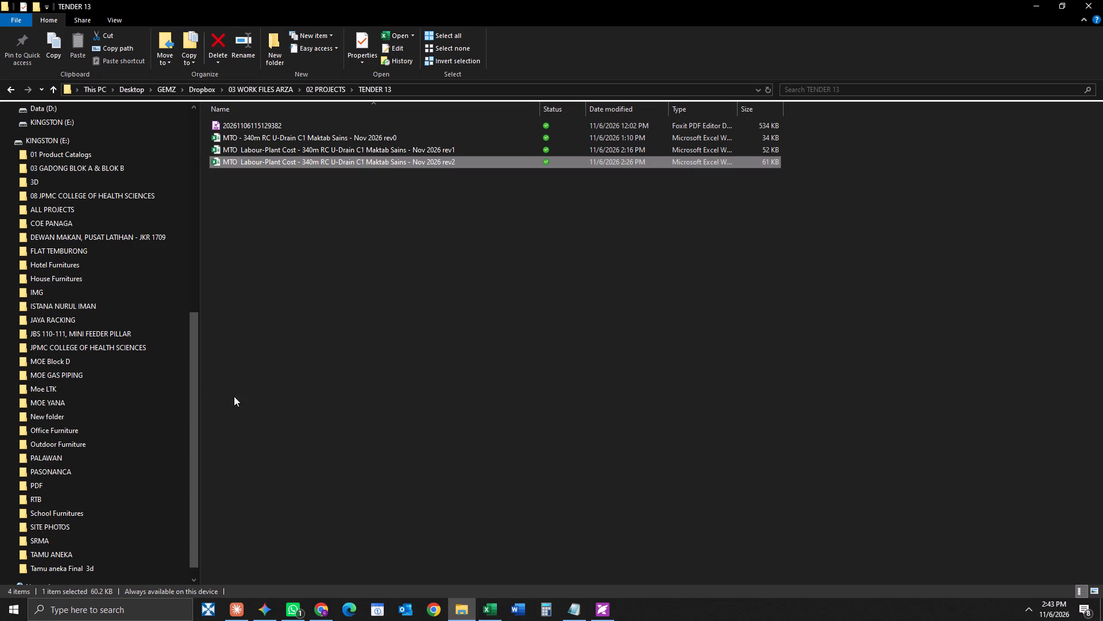
double_click(101, 169)
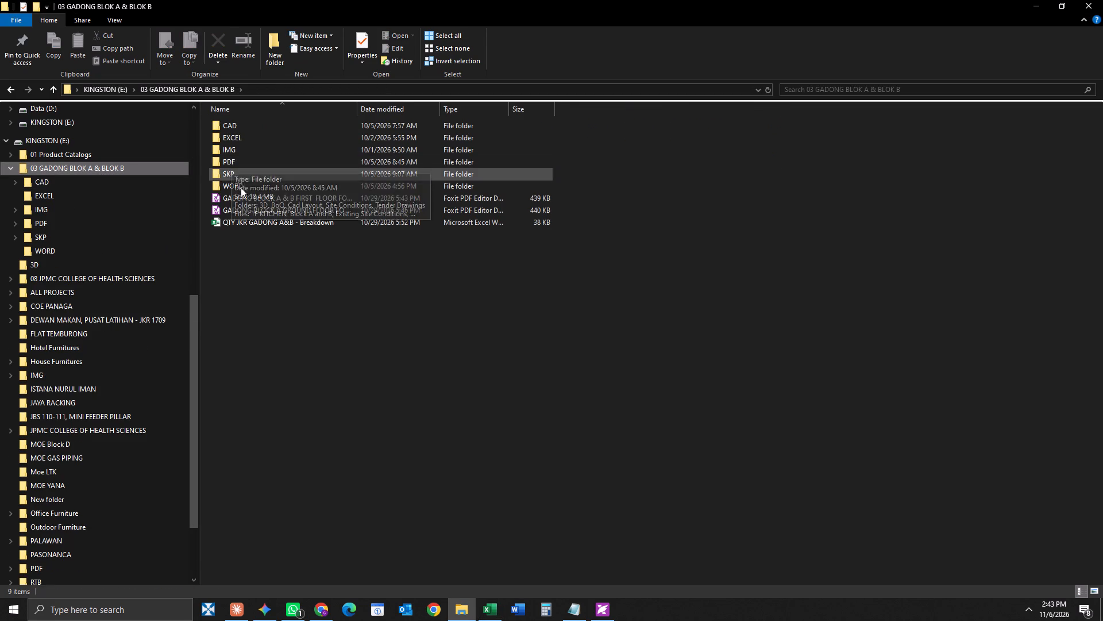
click(274, 198)
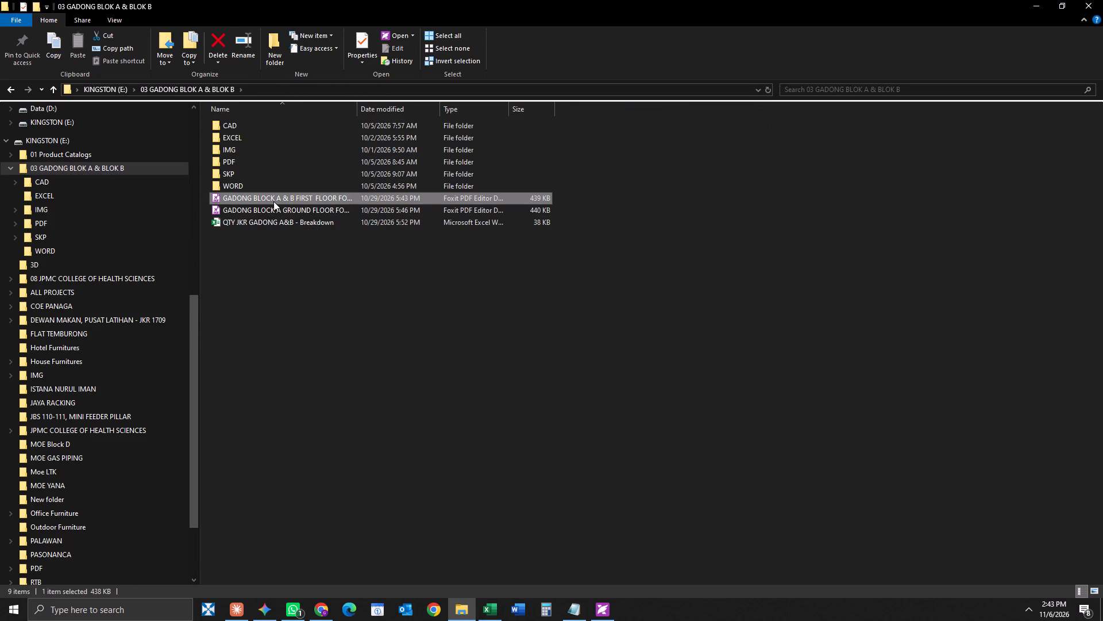
ctrl+click(289, 208)
key(Return)
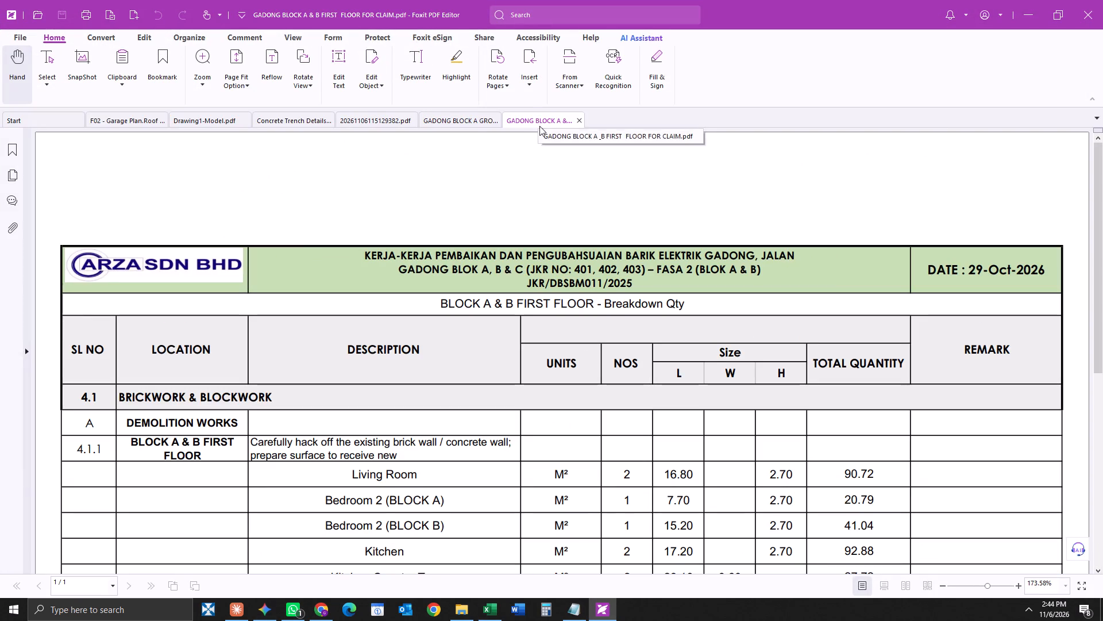
click(472, 120)
click(528, 120)
click(476, 122)
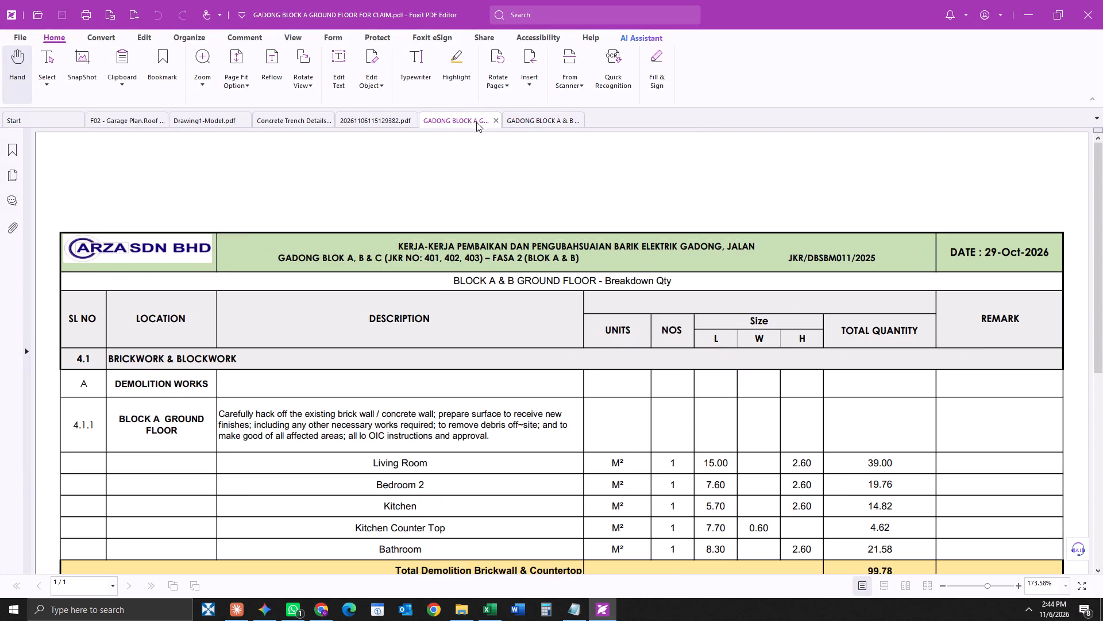
click(517, 121)
drag(1100, 198, 1099, 289)
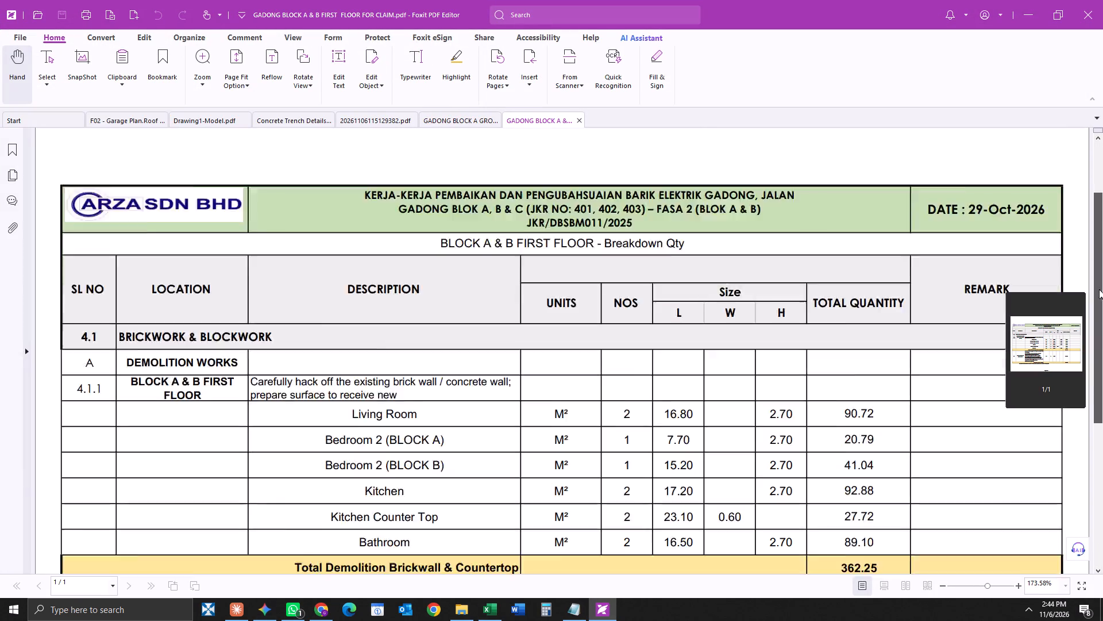
drag(1099, 289, 1093, 427)
click(1021, 14)
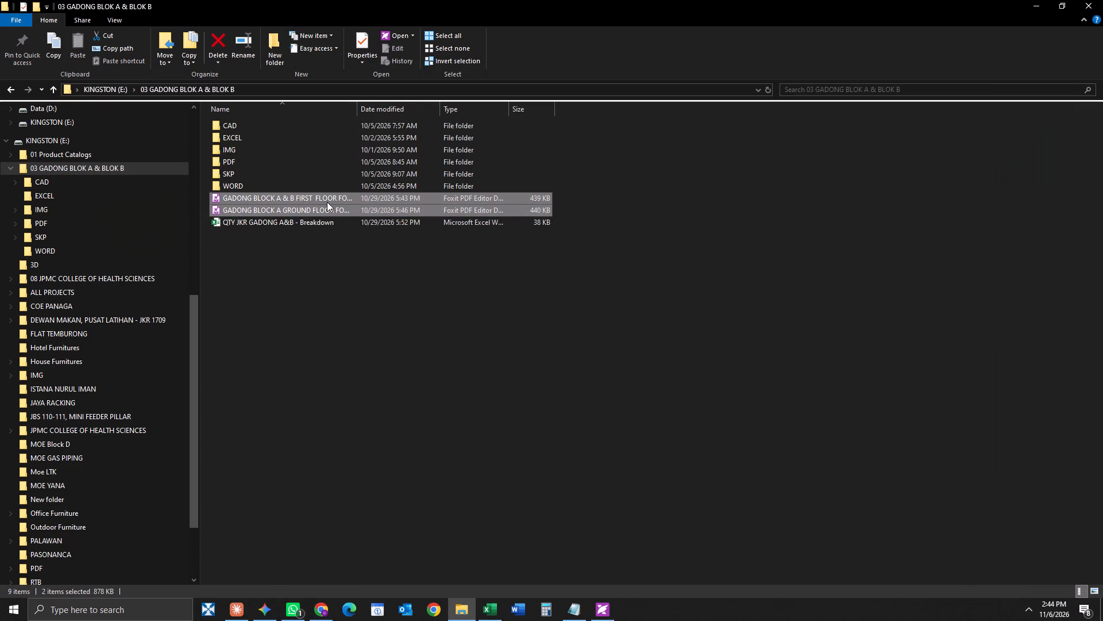
Open the 1F KITCHEN drawing from the project's PDF subfolder and print it in grayscale.
double_click(283, 161)
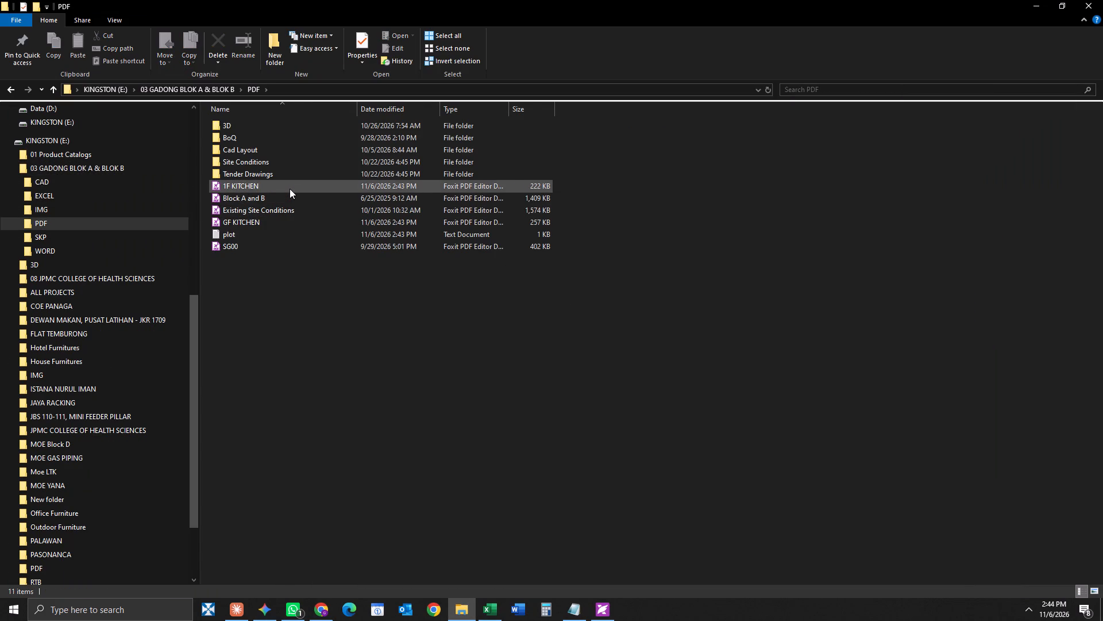
click(290, 189)
key(Return)
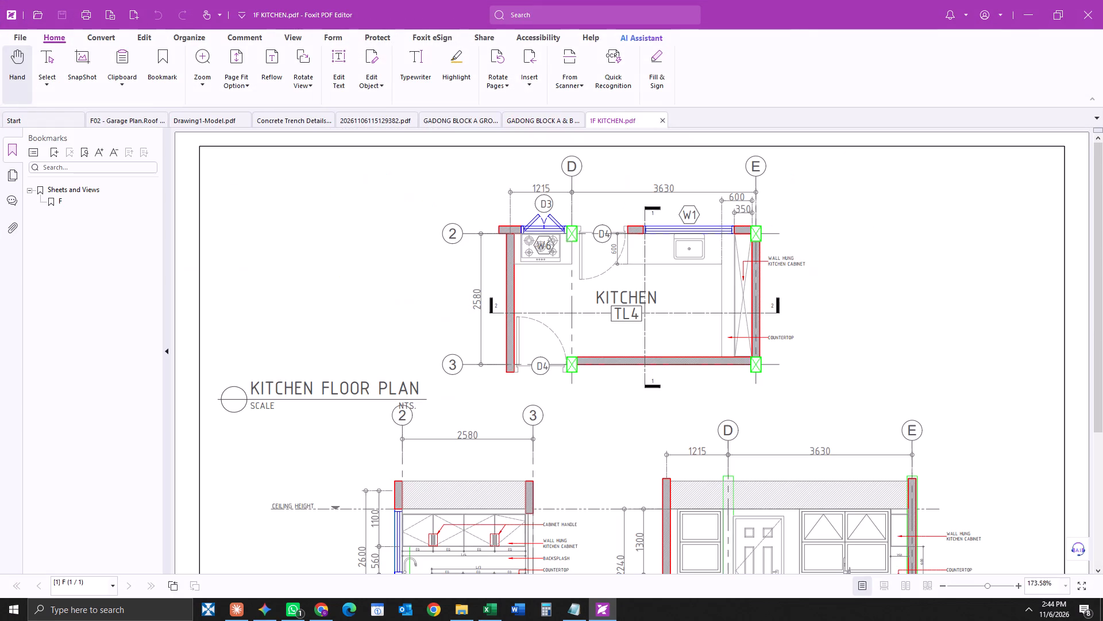
key(ctrl+p)
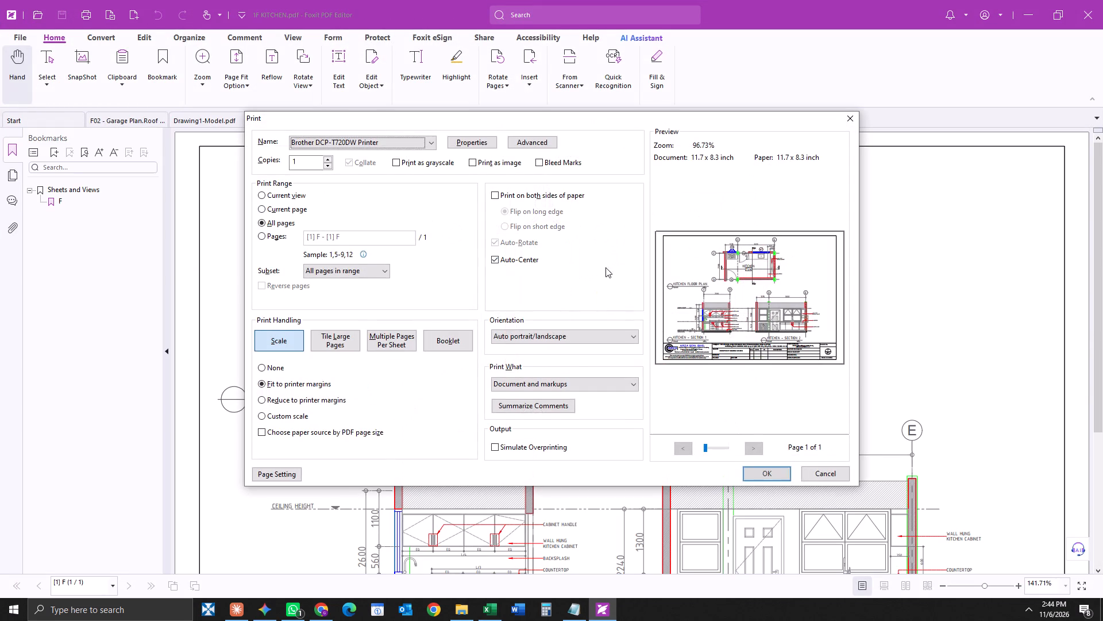
click(410, 161)
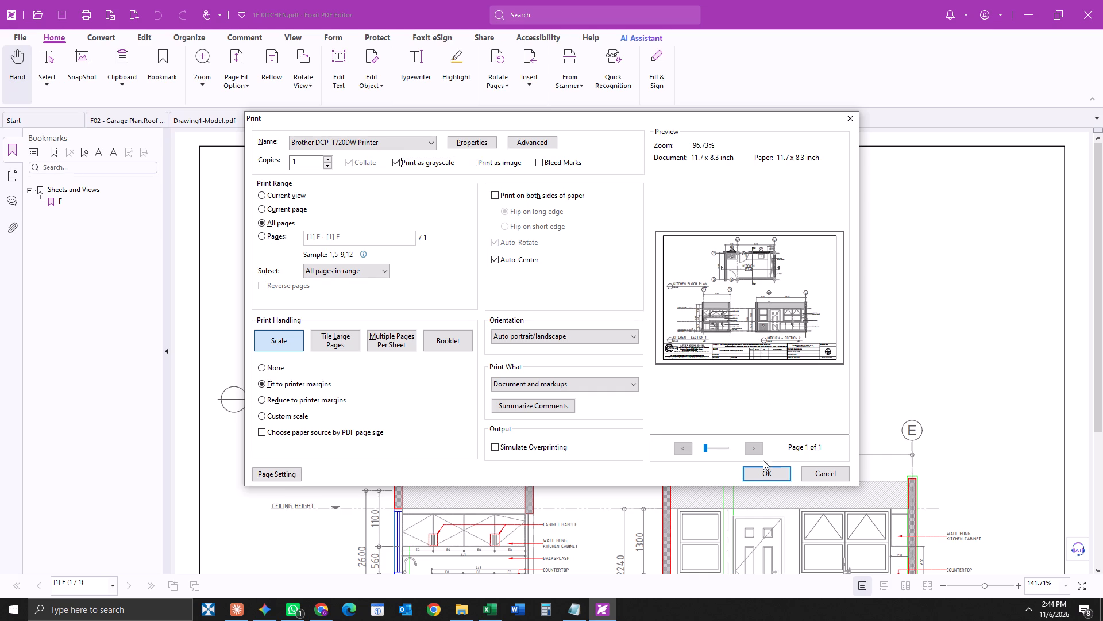
click(759, 475)
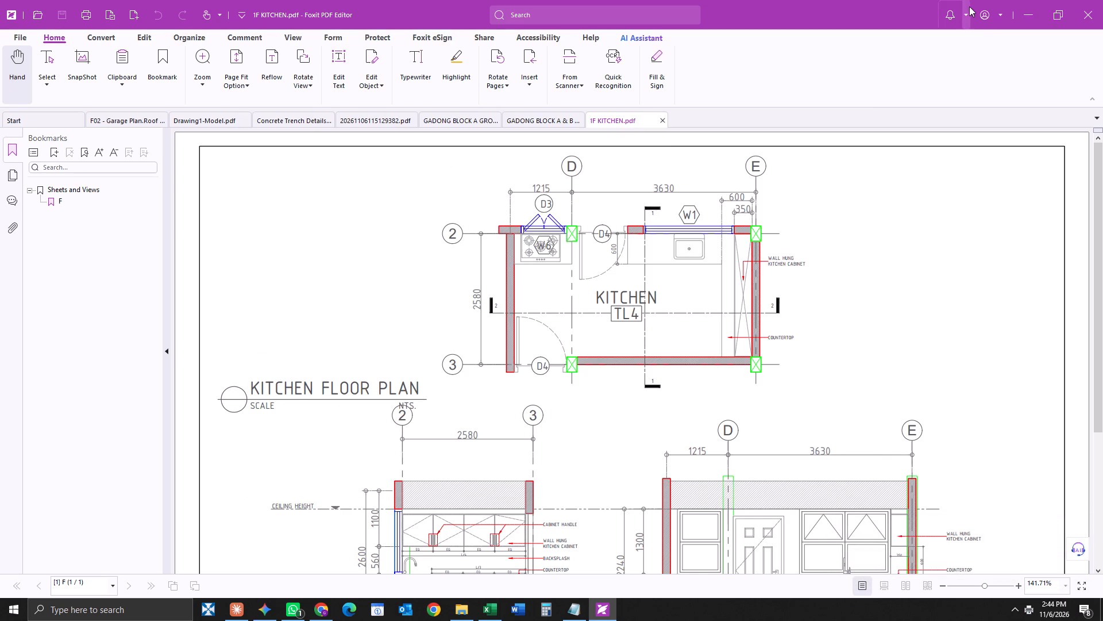
click(1027, 12)
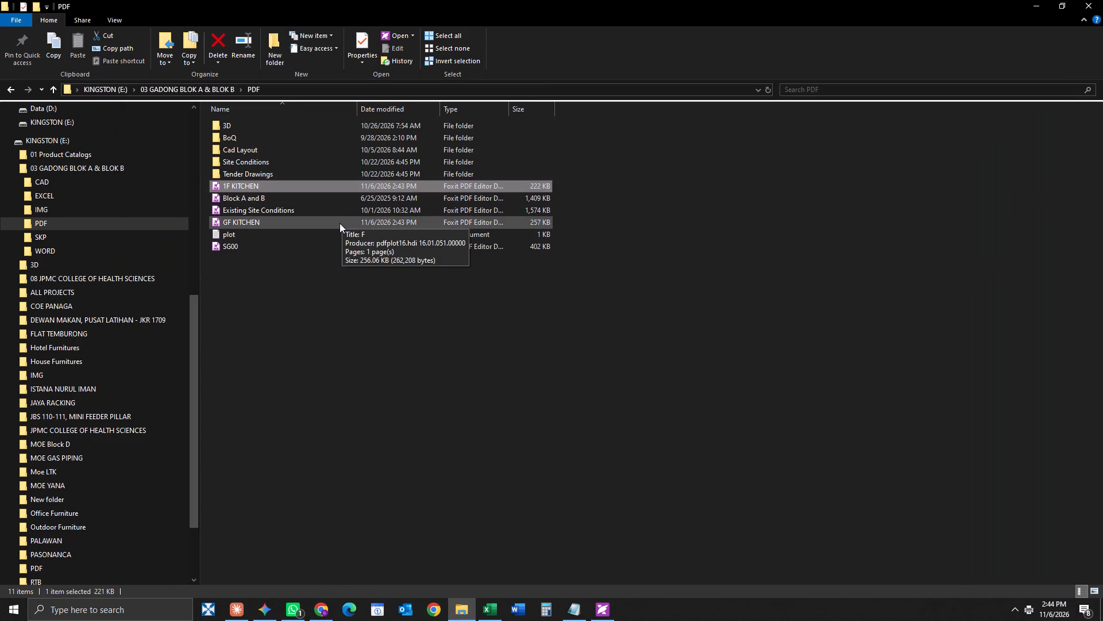
Open the GF KITCHEN drawing from the same folder, look over its plan and sections, and print it.
double_click(340, 223)
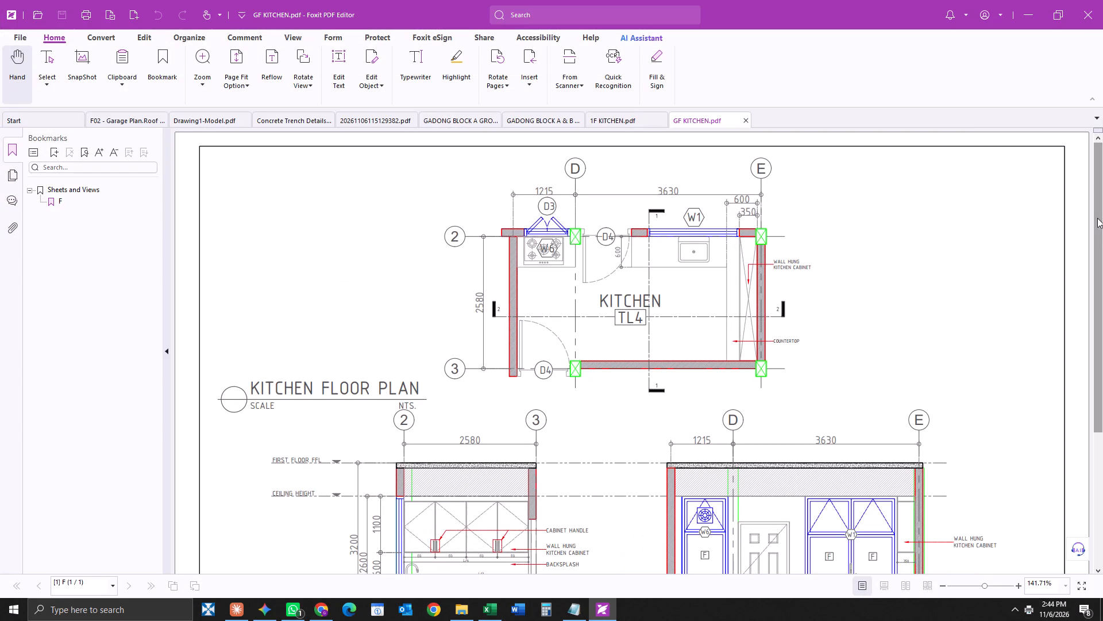
drag(1101, 219, 1095, 363)
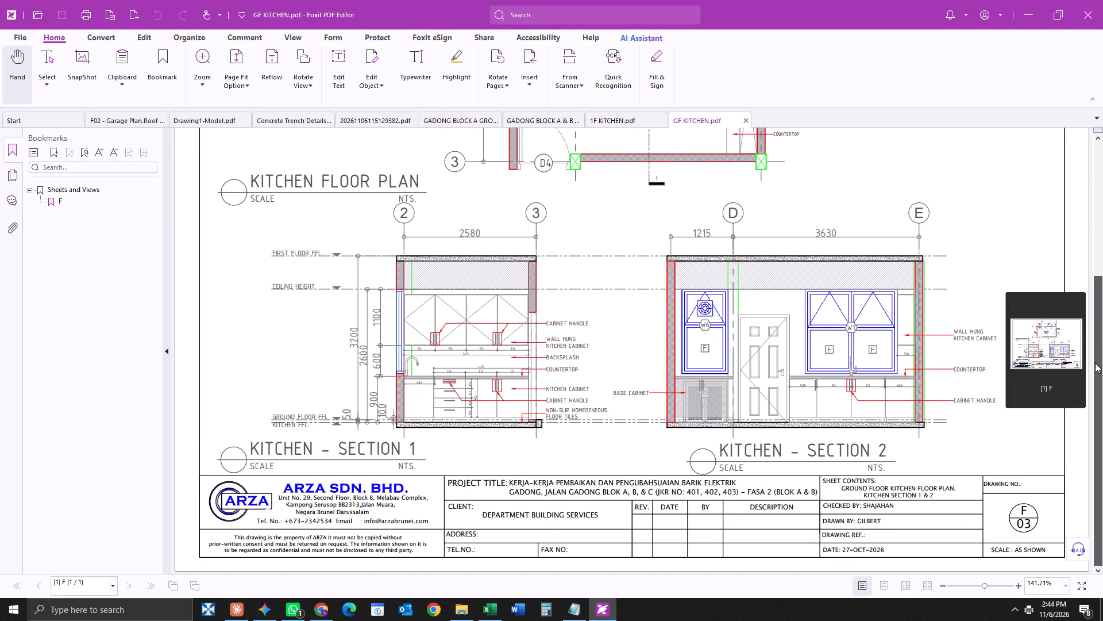
drag(1095, 363, 1102, 129)
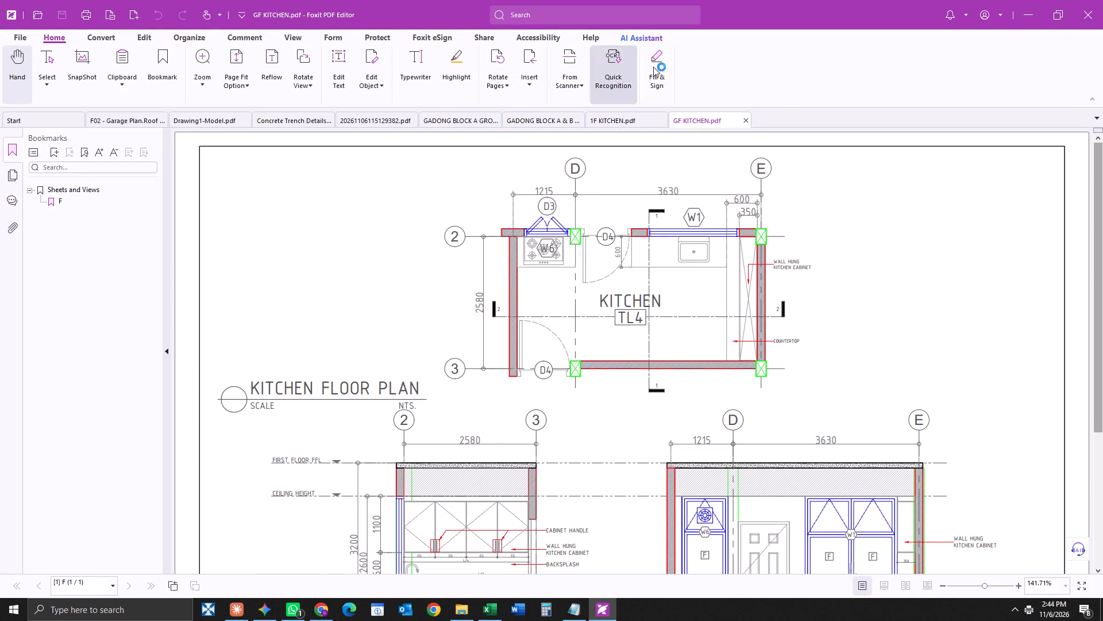
key(ctrl+p)
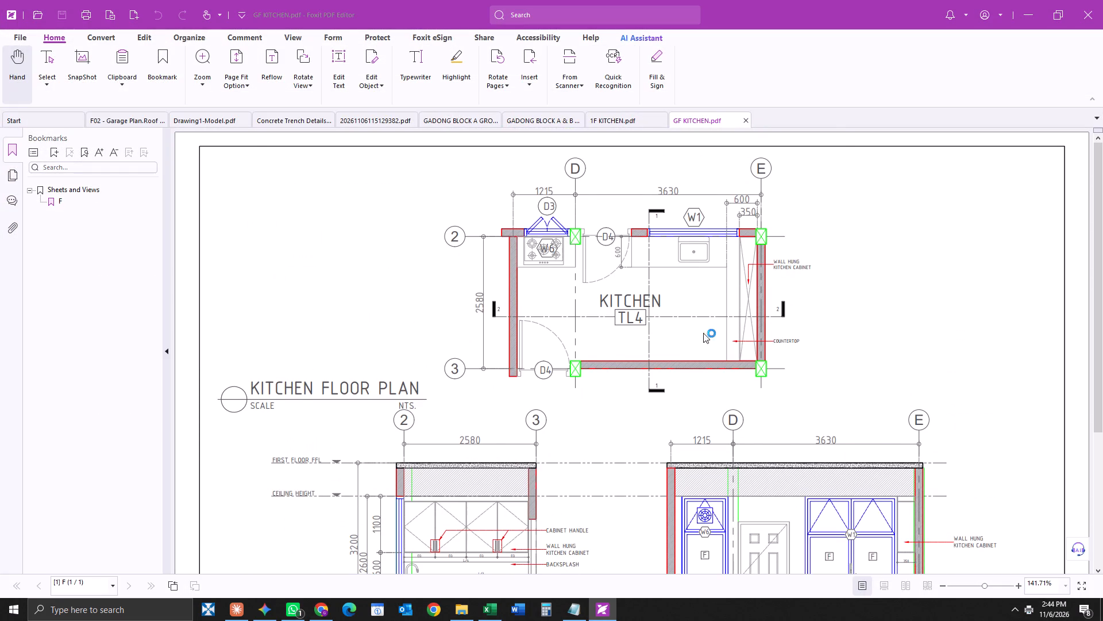
click(762, 475)
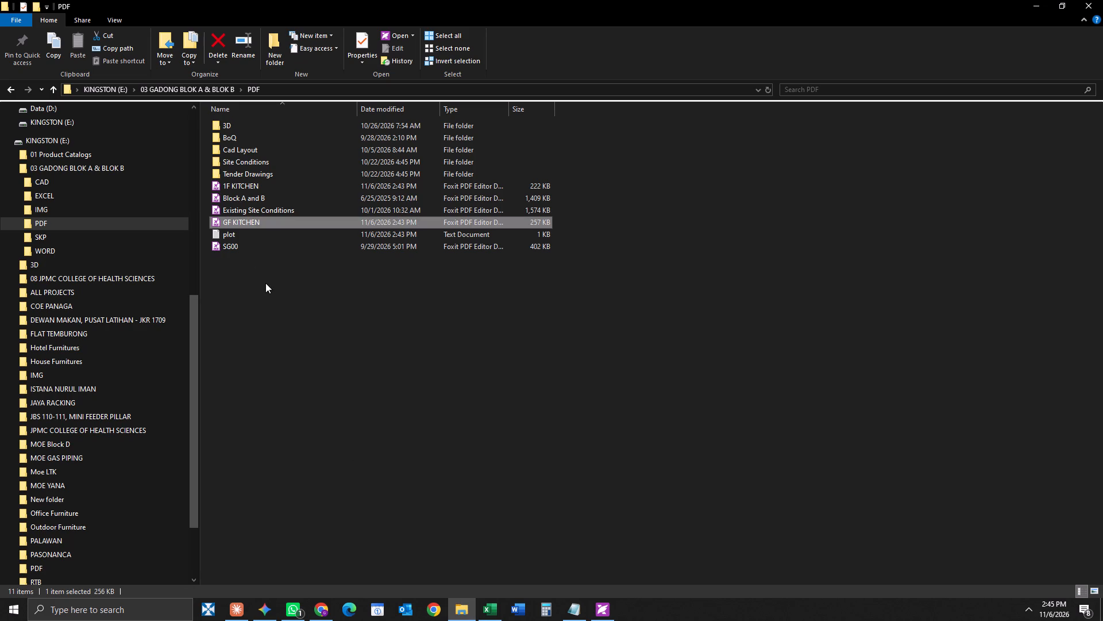
click(269, 293)
drag(196, 388, 189, 485)
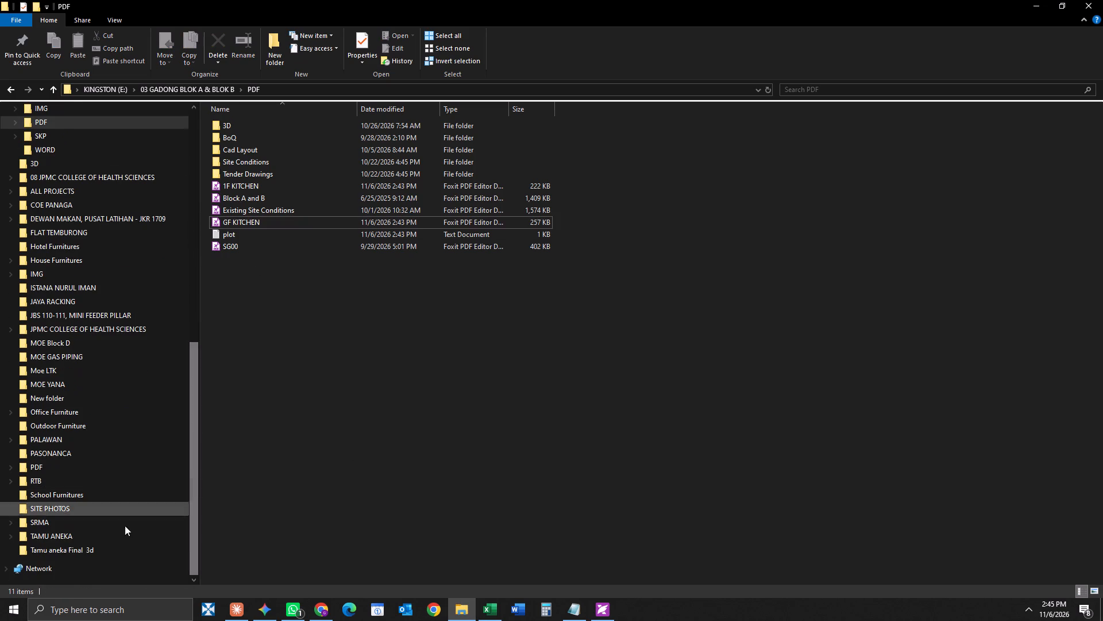
drag(192, 516, 183, 201)
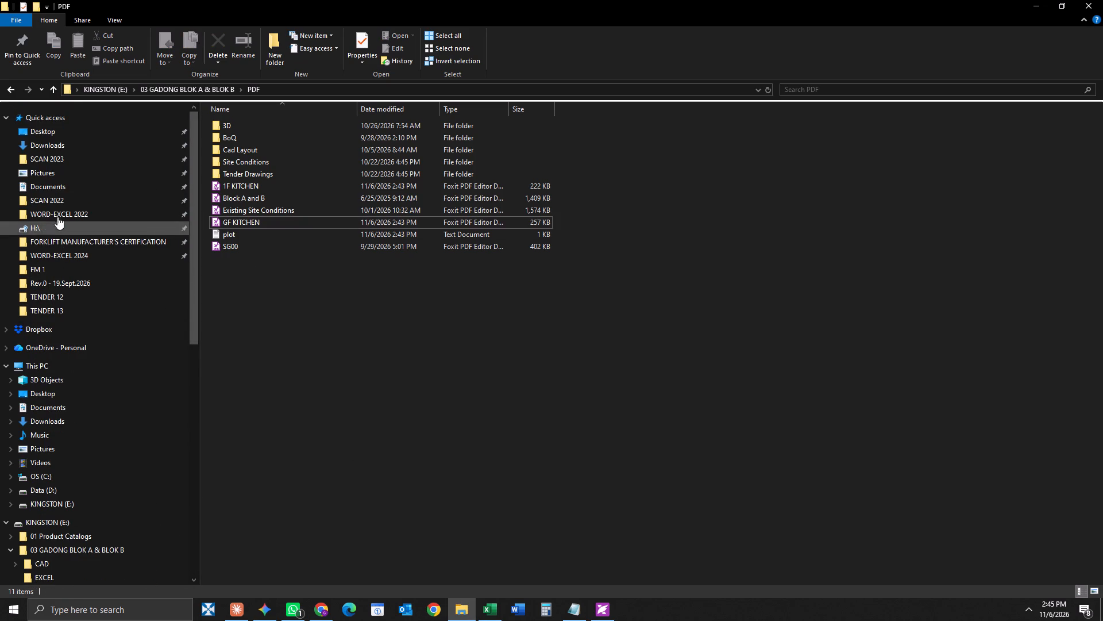
drag(193, 274, 192, 319)
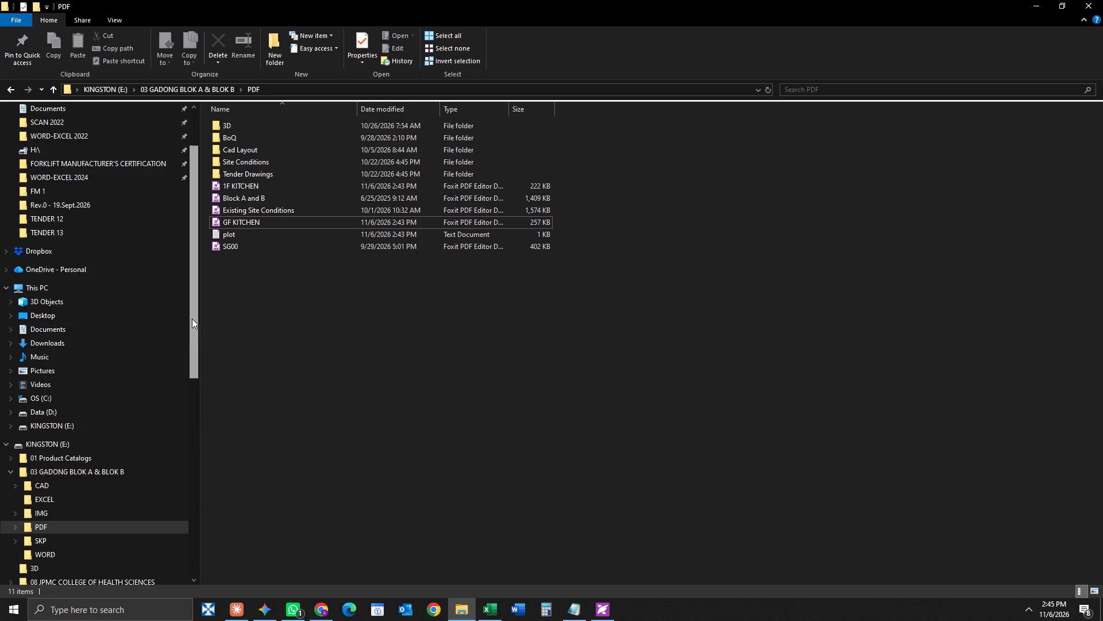
drag(192, 319, 205, 520)
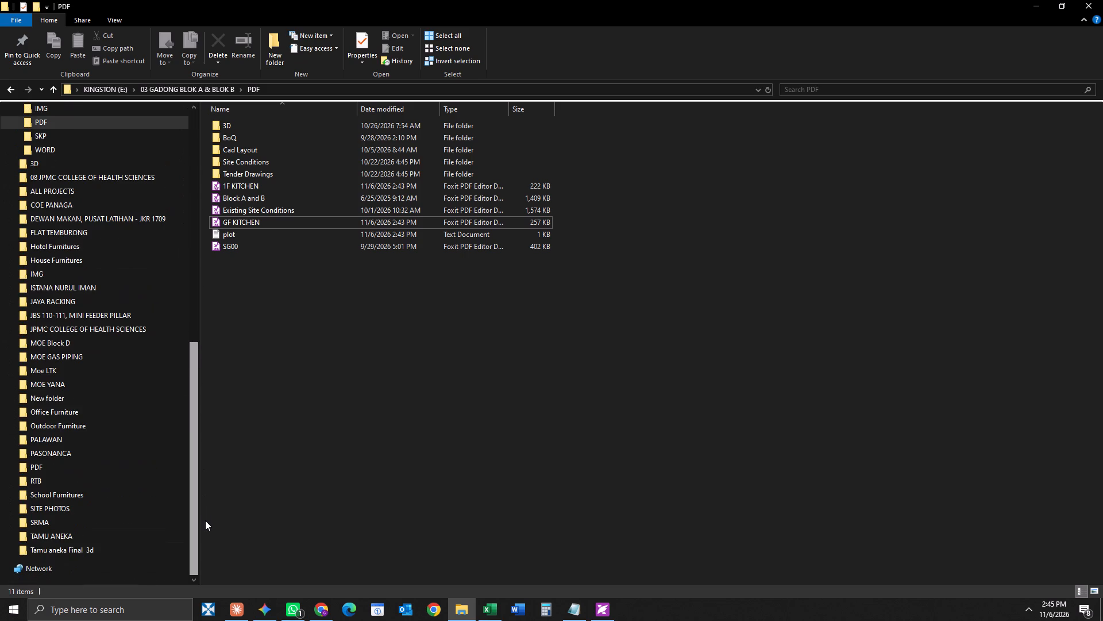
drag(205, 520, 209, 204)
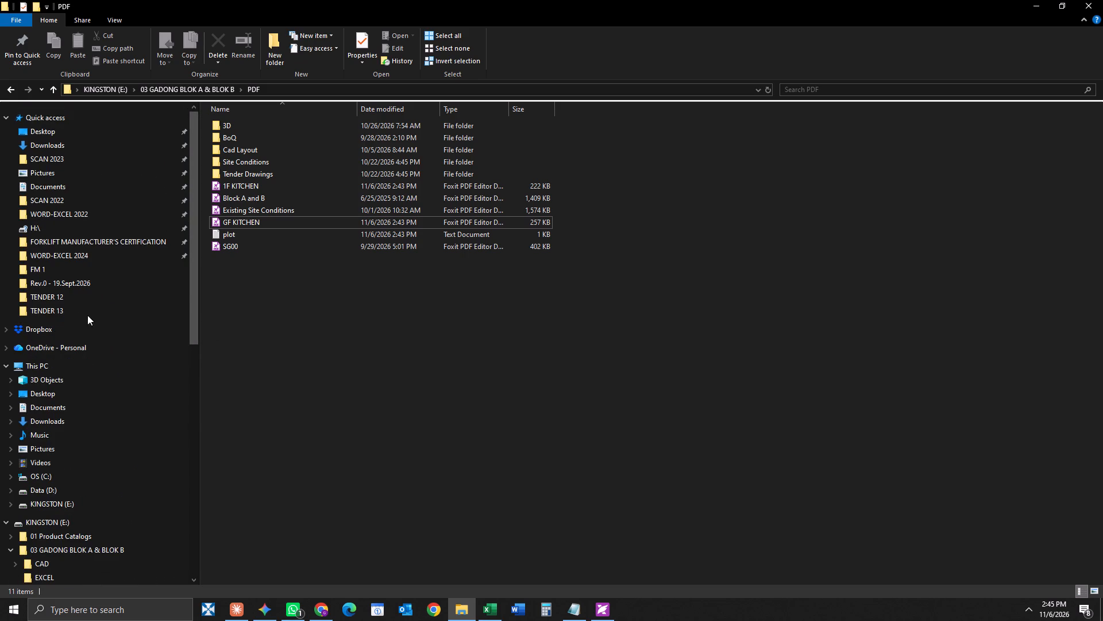
double_click(88, 309)
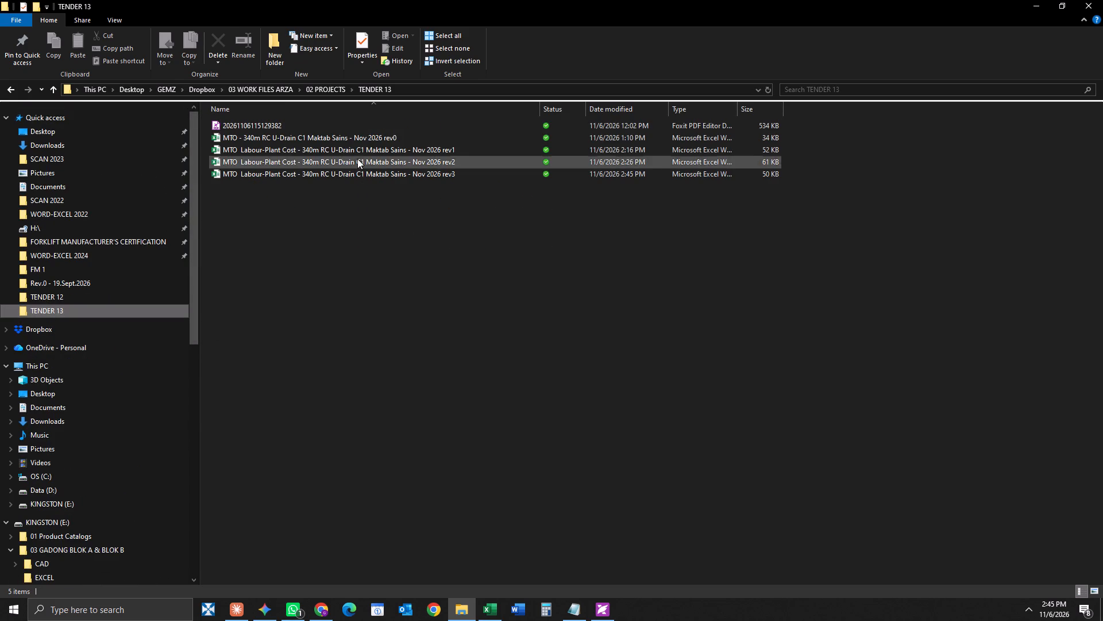
double_click(351, 174)
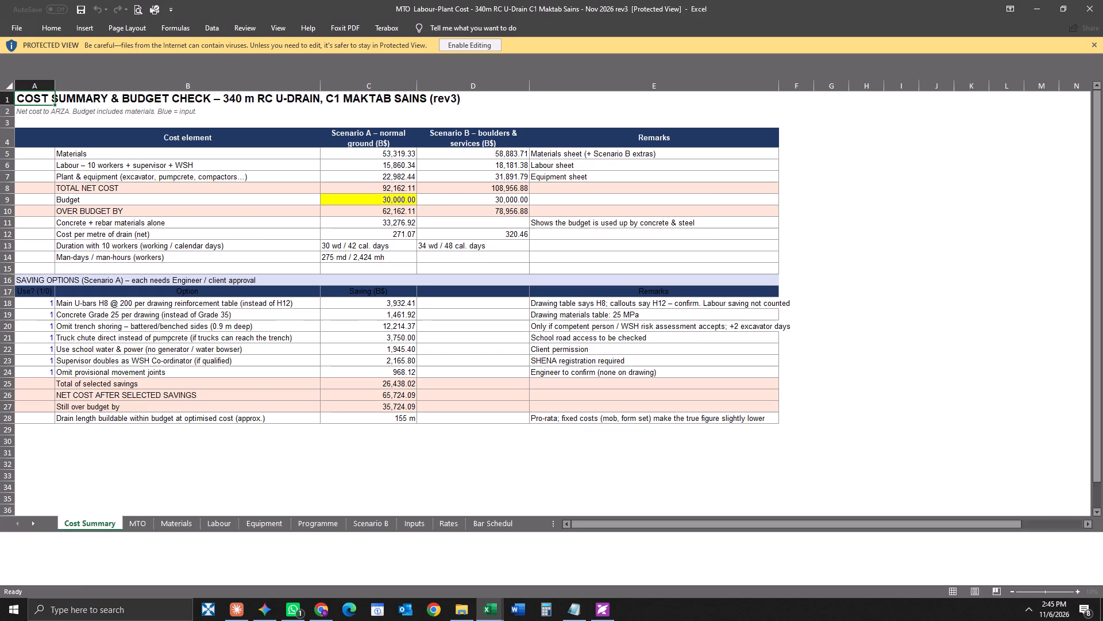
click(464, 41)
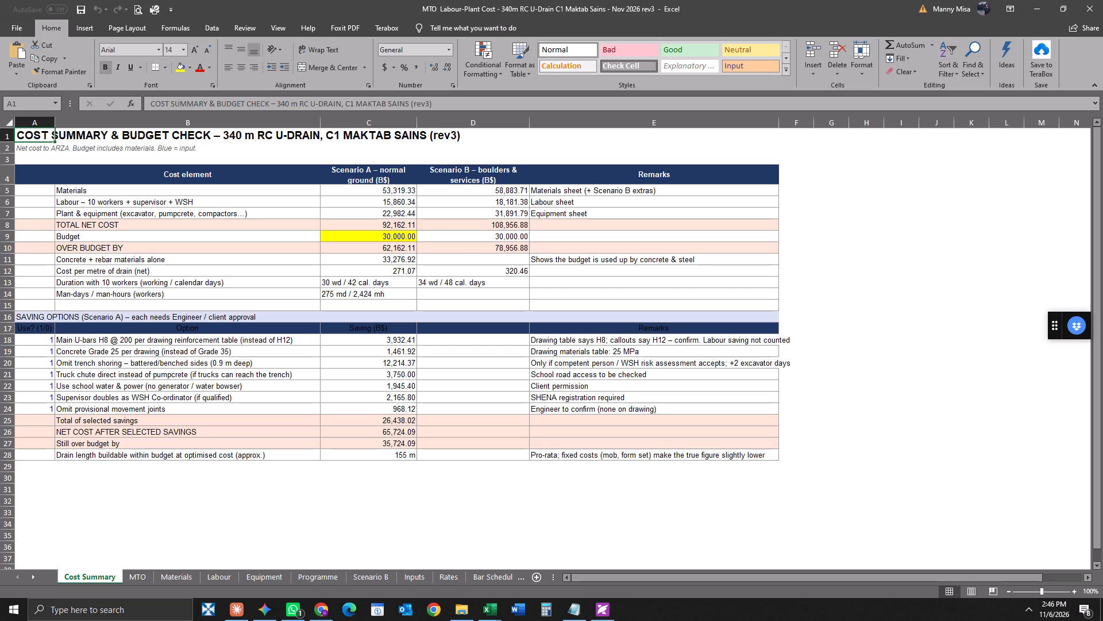
Look over the priced Materials sheet and the activity-based Labour sheet in the rev3 workbook.
click(187, 579)
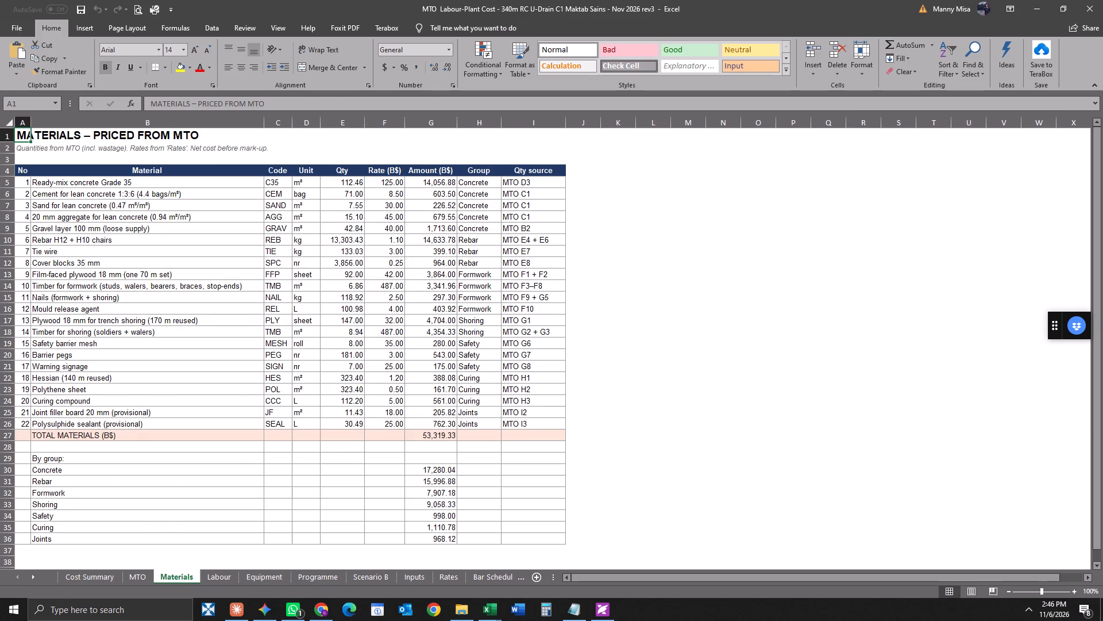
click(223, 578)
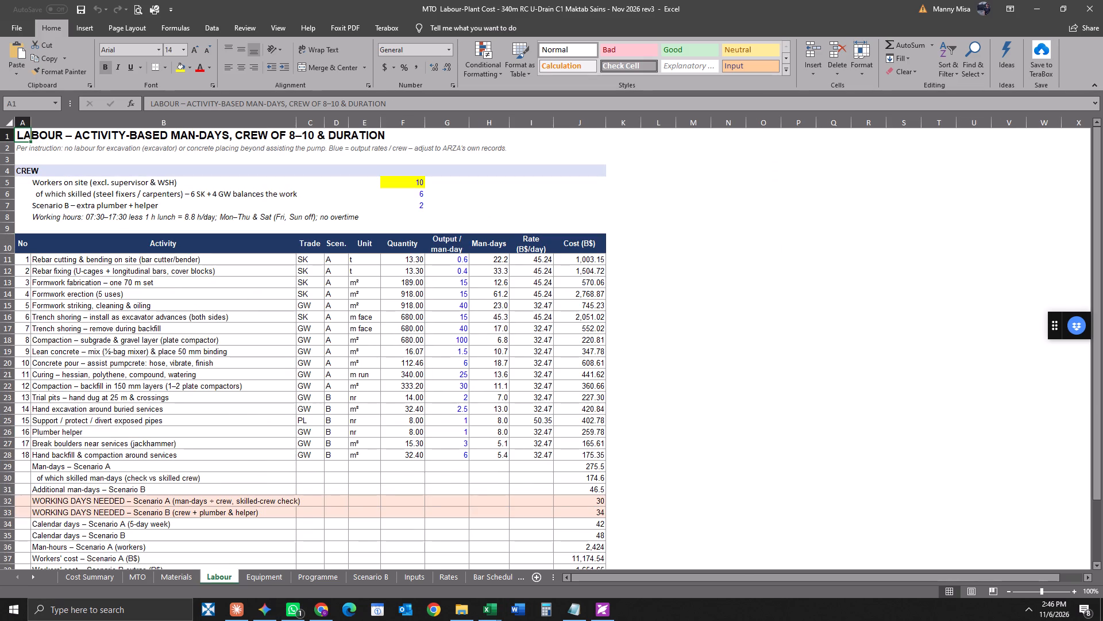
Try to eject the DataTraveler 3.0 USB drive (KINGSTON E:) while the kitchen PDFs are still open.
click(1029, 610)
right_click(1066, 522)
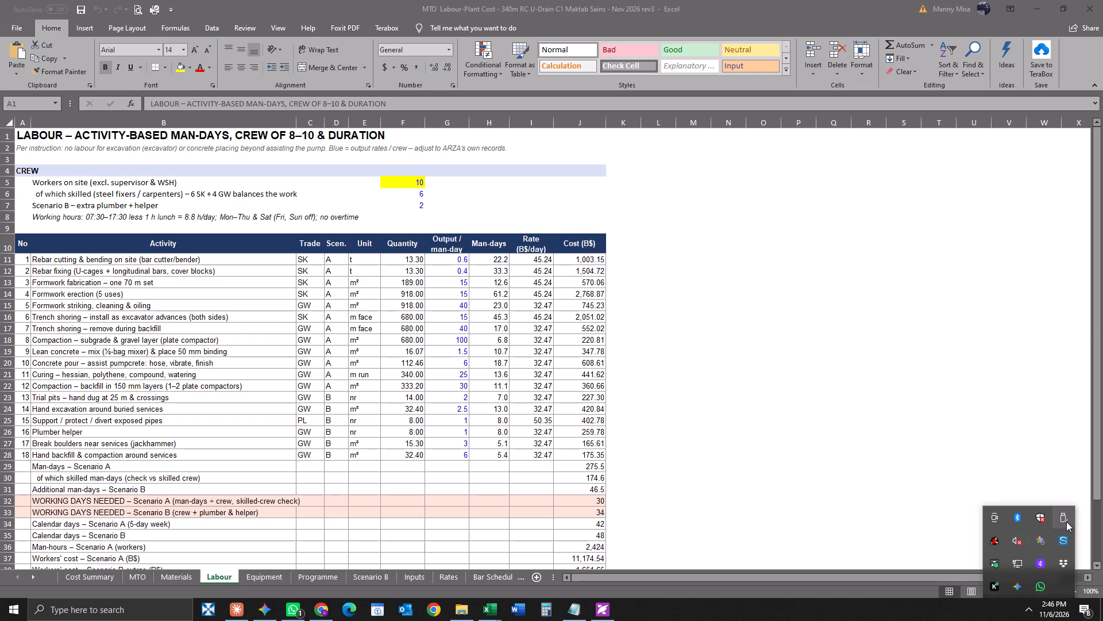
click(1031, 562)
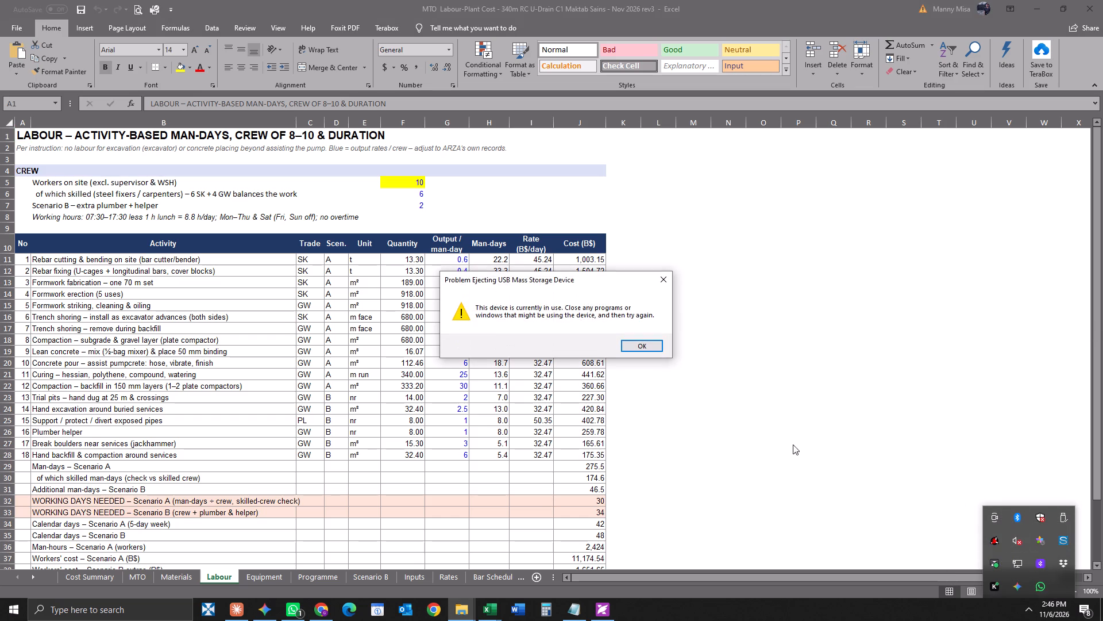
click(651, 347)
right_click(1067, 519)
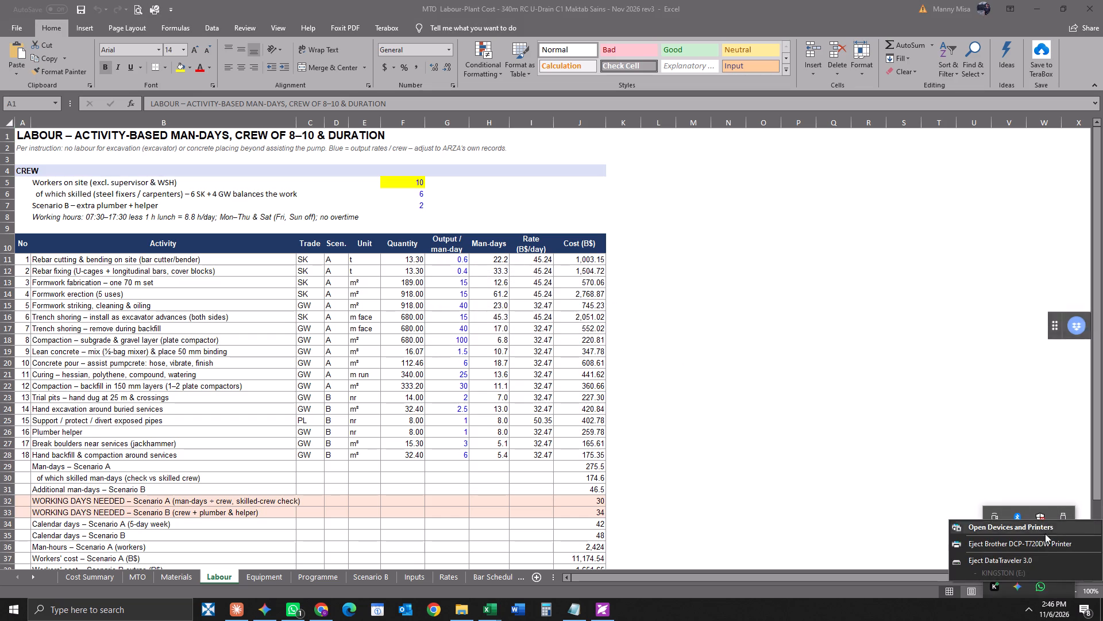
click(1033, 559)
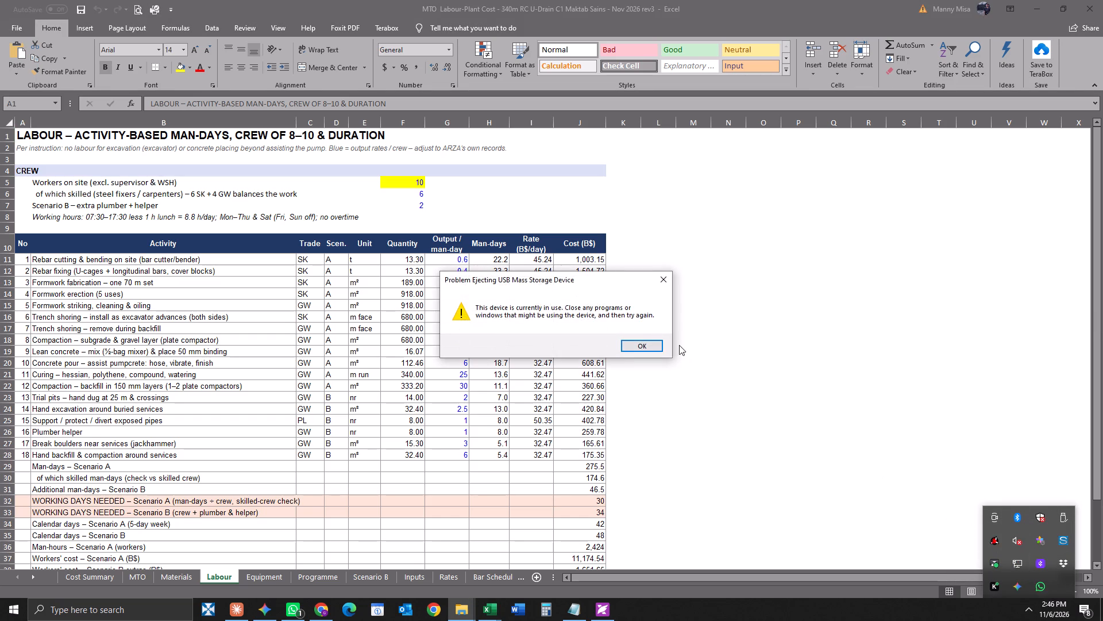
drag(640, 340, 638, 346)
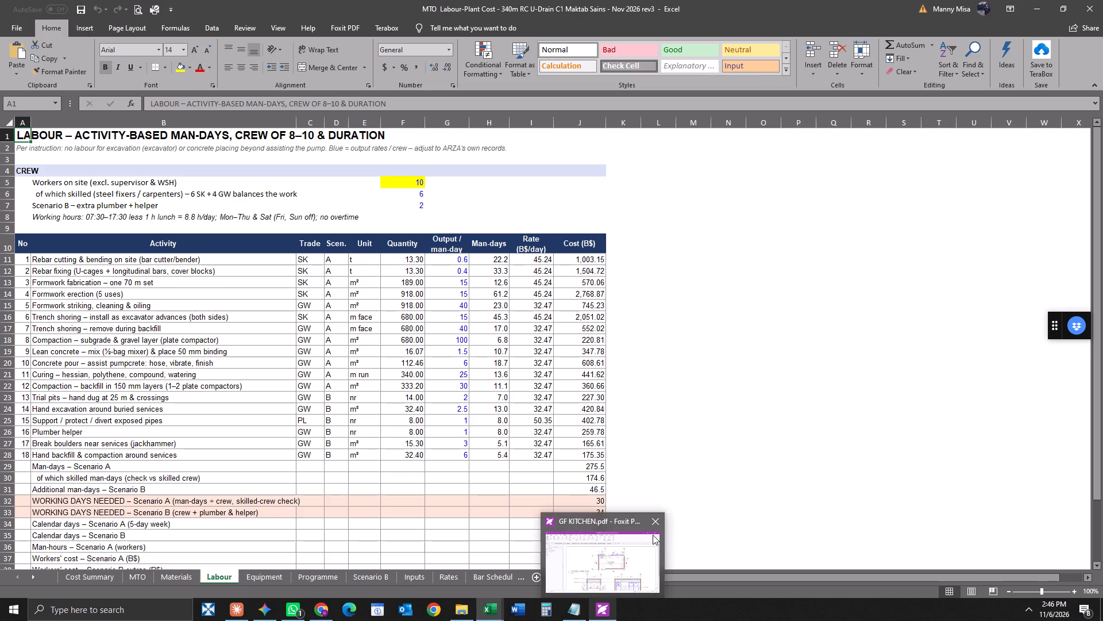
Close all open PDF drawings in Foxit PDF Editor and eject the DataTraveler 3.0 USB drive.
click(658, 526)
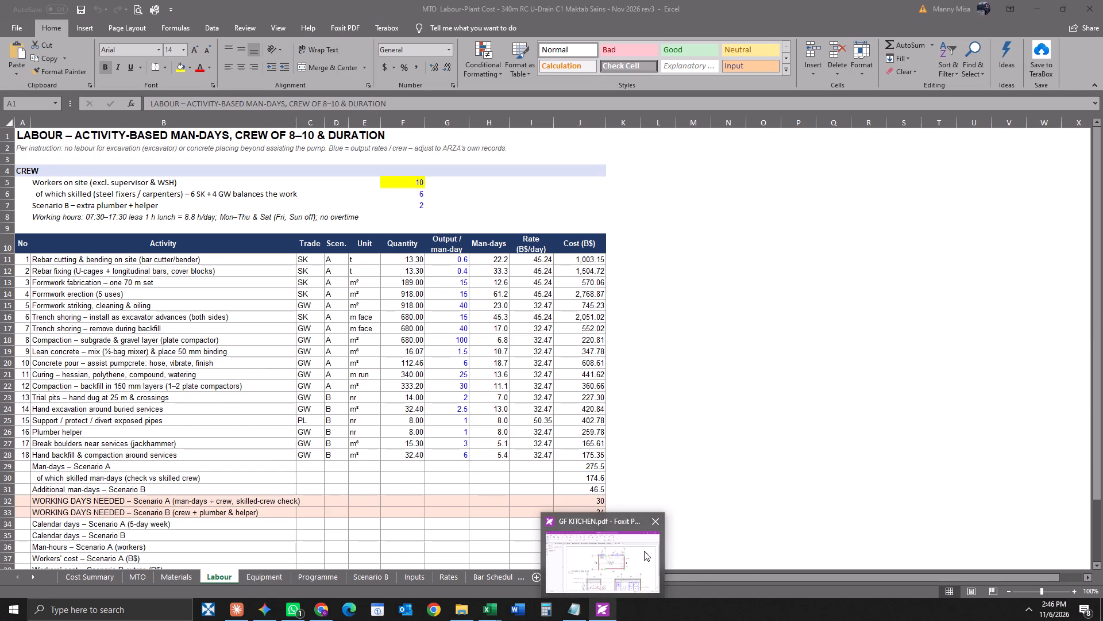
click(654, 522)
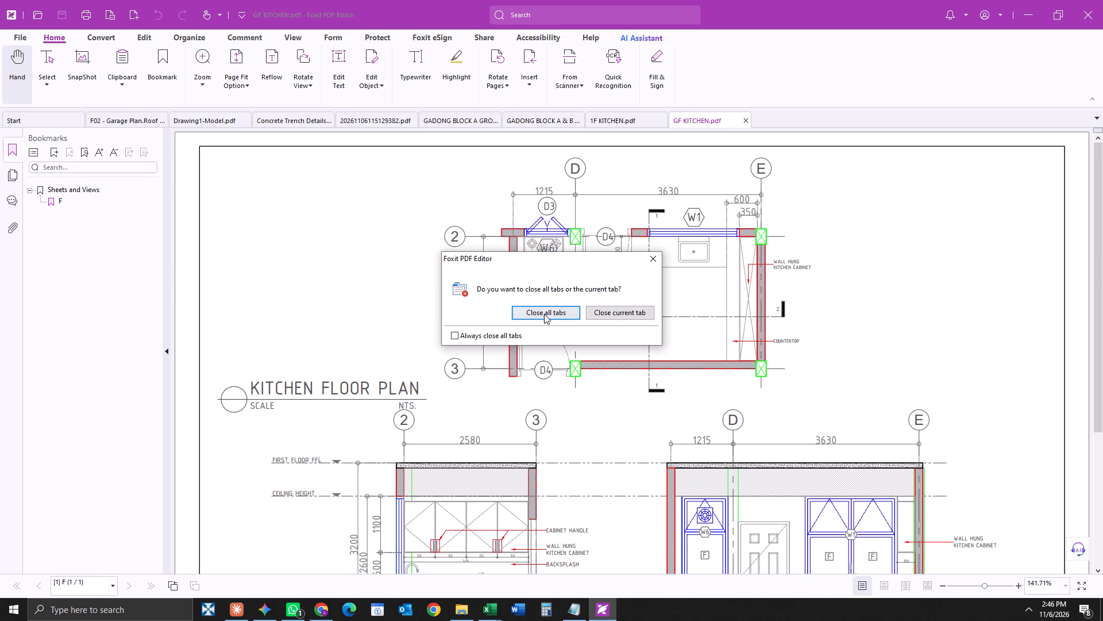
click(544, 314)
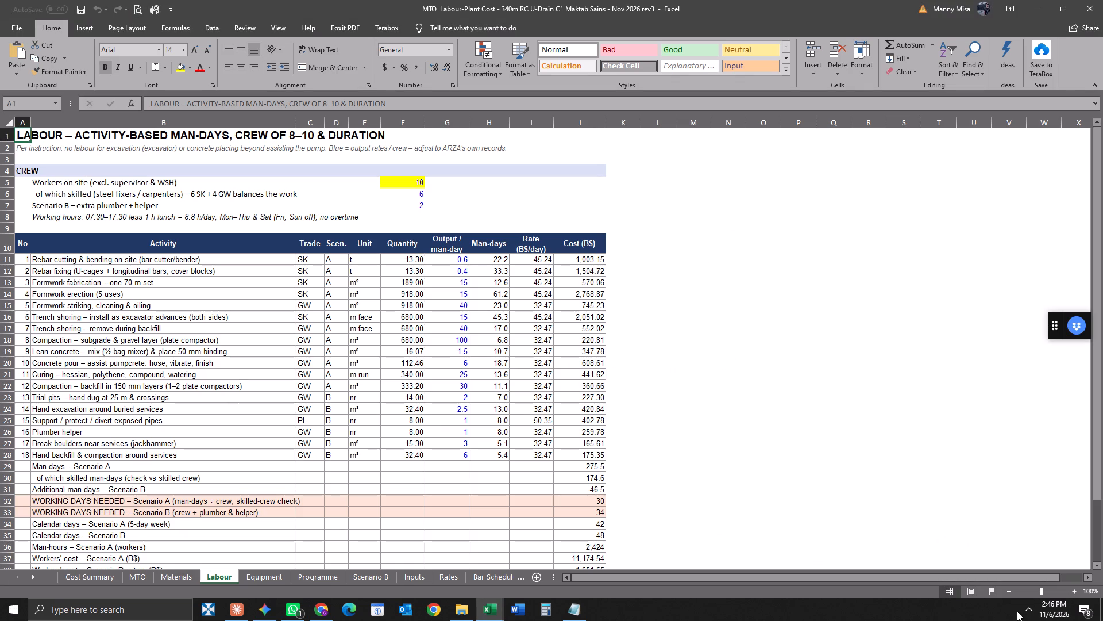
click(1030, 612)
right_click(1067, 516)
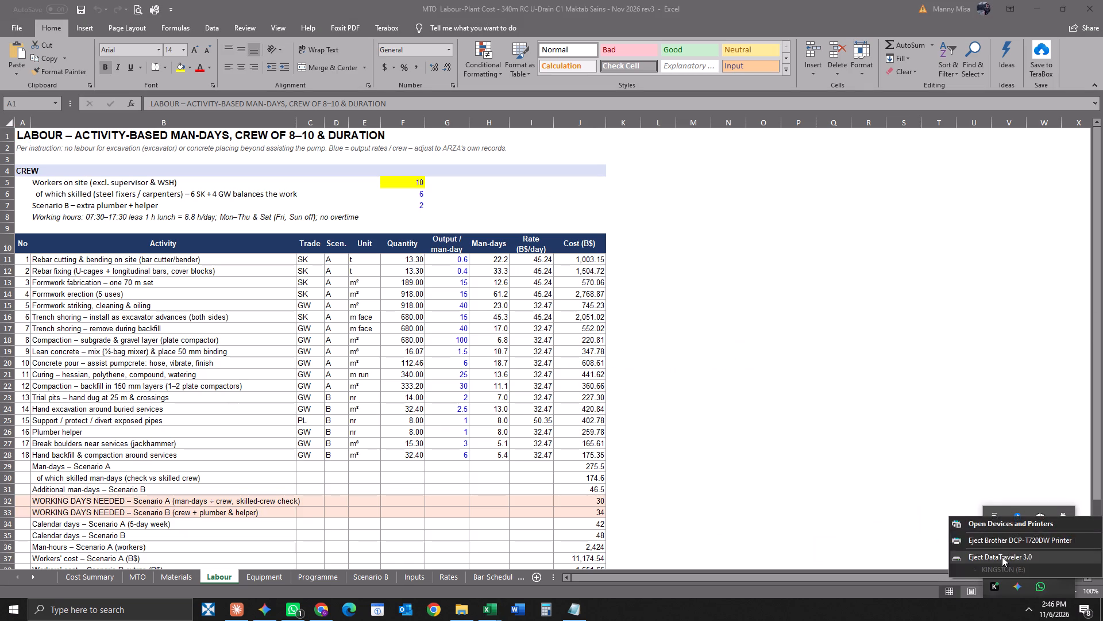
click(1002, 557)
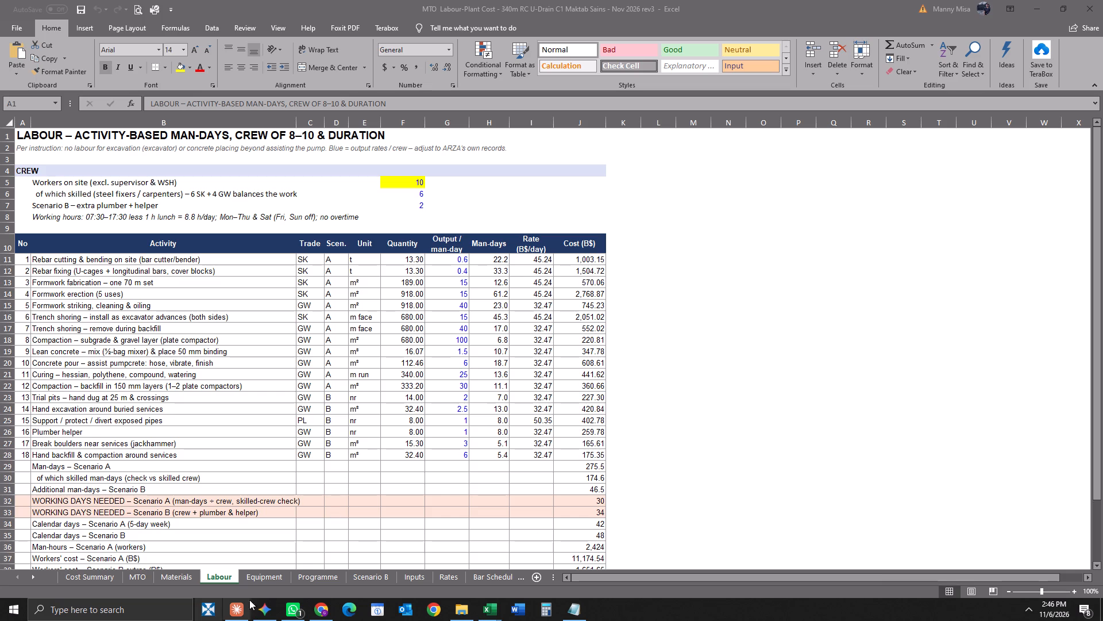
In the rev3 workbook, review the Scenario B, MTO and Materials sheets and the Labour sheet down to its cost totals.
click(380, 573)
click(379, 577)
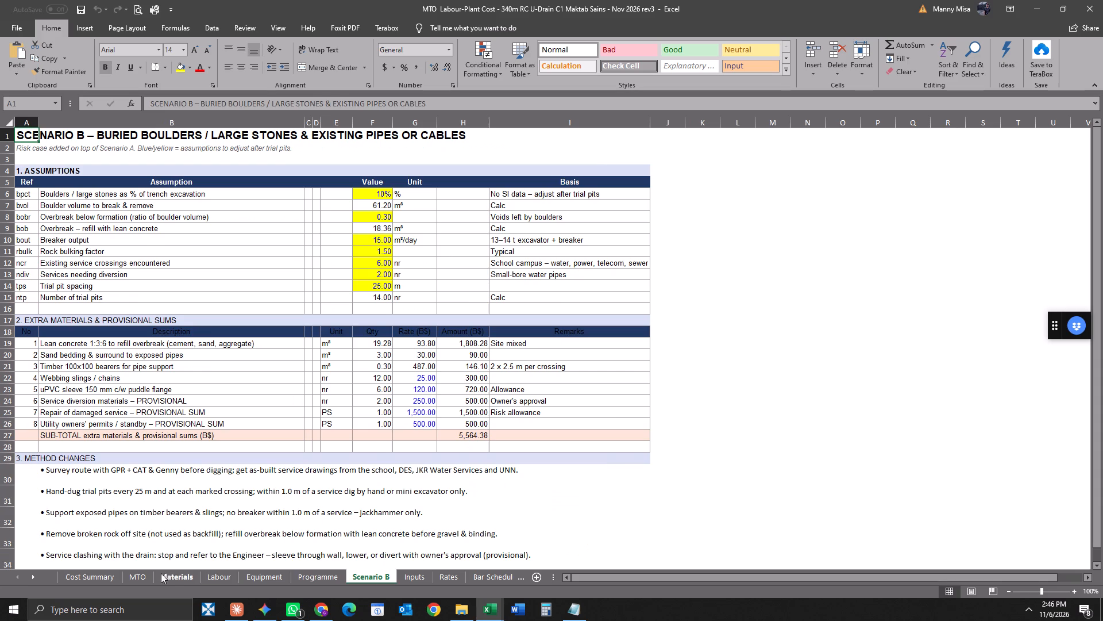
click(142, 576)
click(168, 579)
click(214, 580)
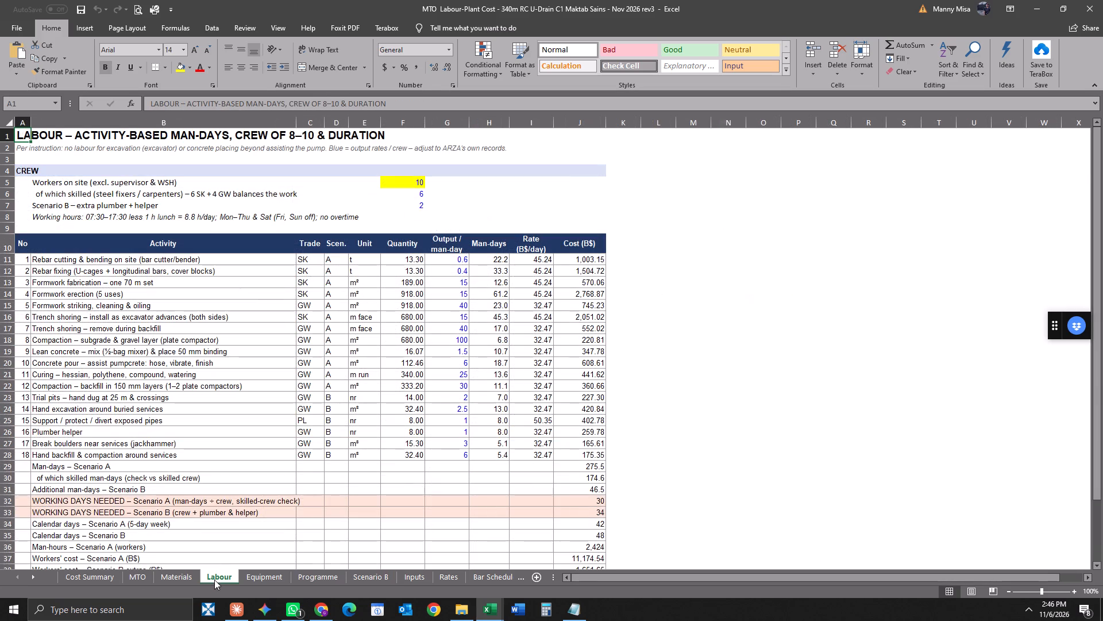
click(1098, 184)
drag(1098, 183, 1100, 268)
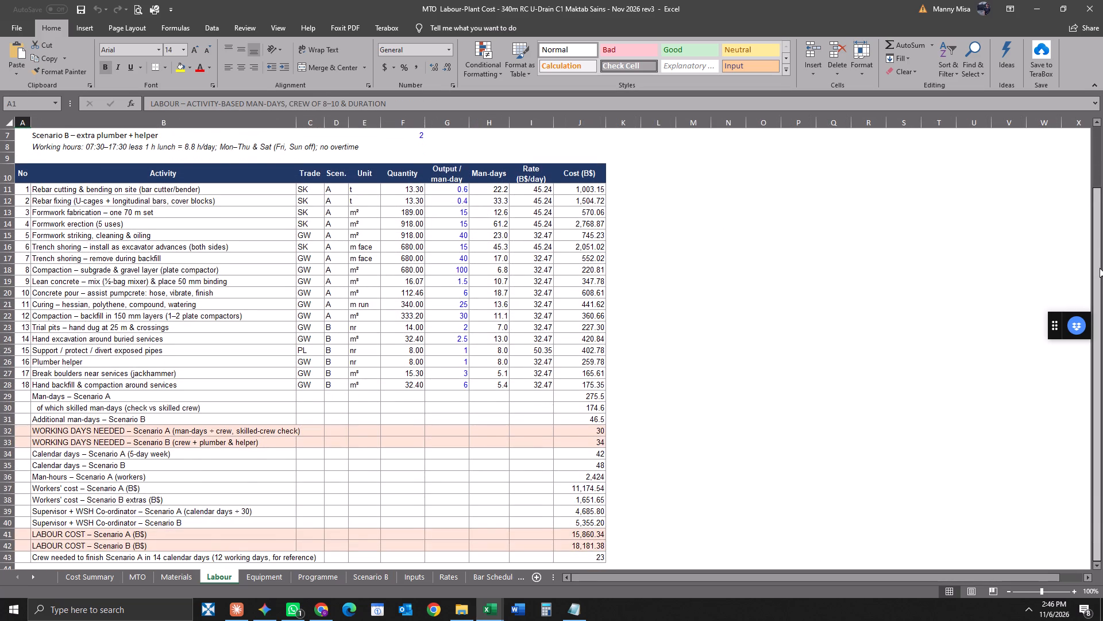
drag(1100, 268, 1100, 288)
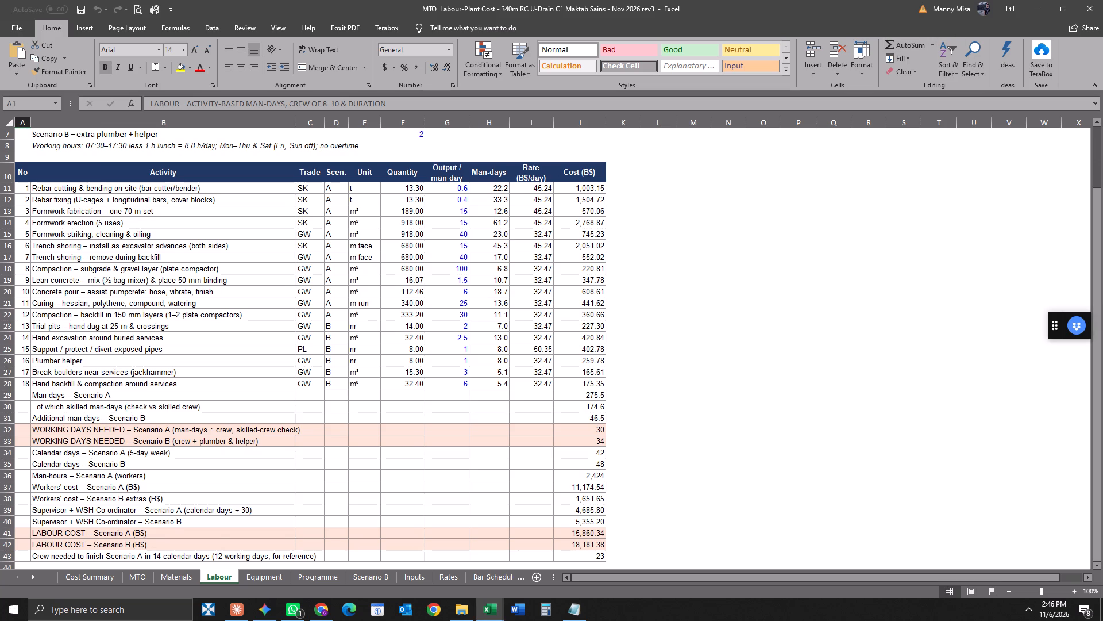
Examine the formulas behind the Labour sheet's daily rates and man-days, and check their source in the Rates sheet.
click(521, 225)
click(536, 196)
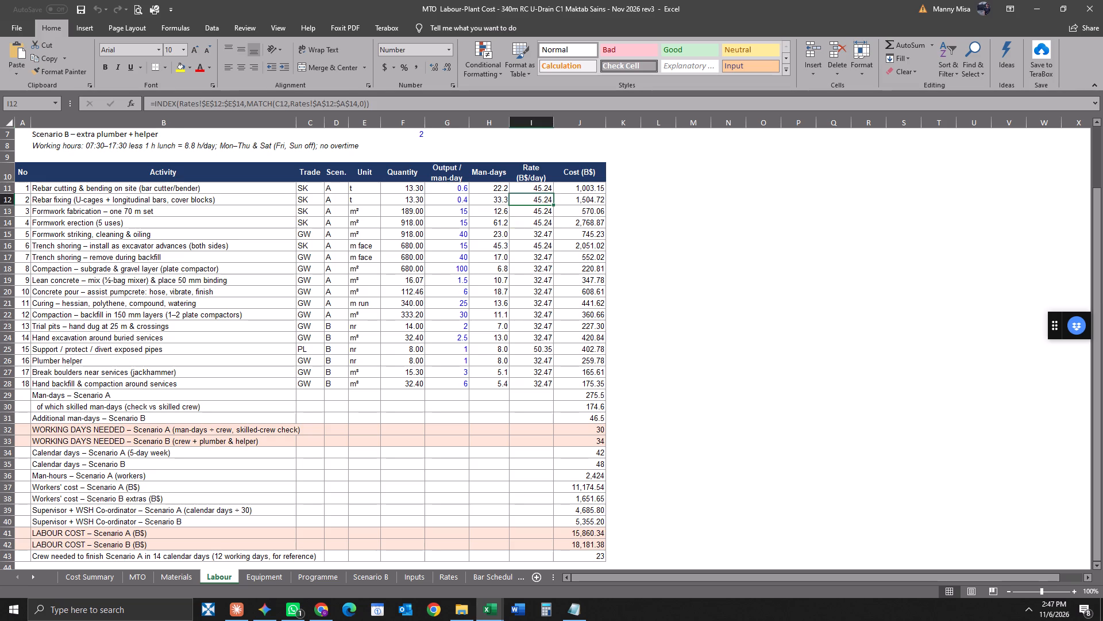
click(516, 189)
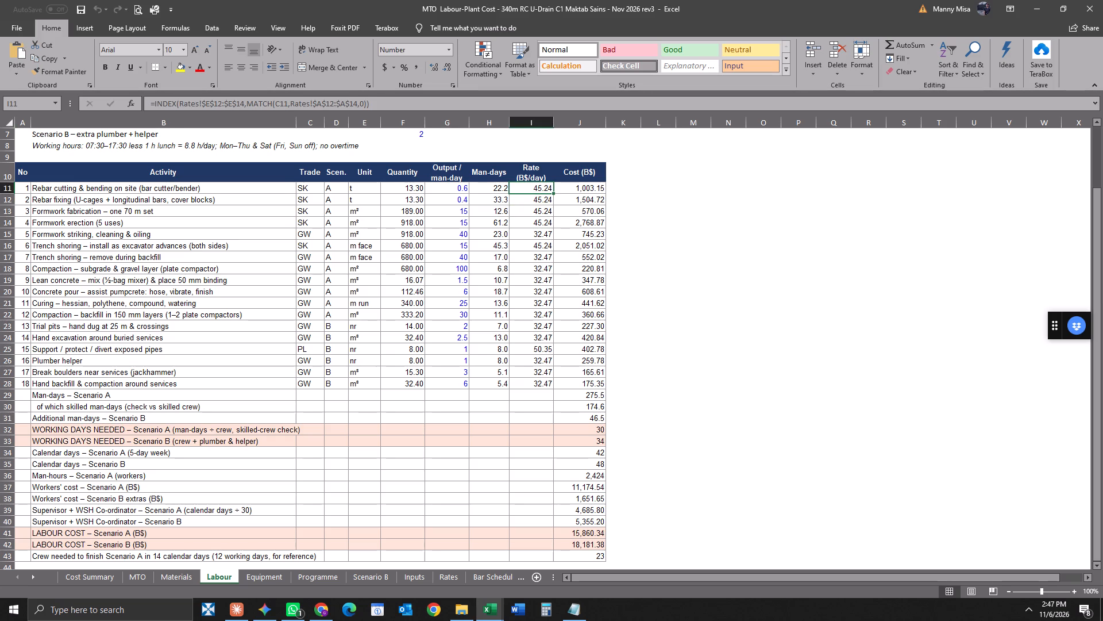
click(387, 102)
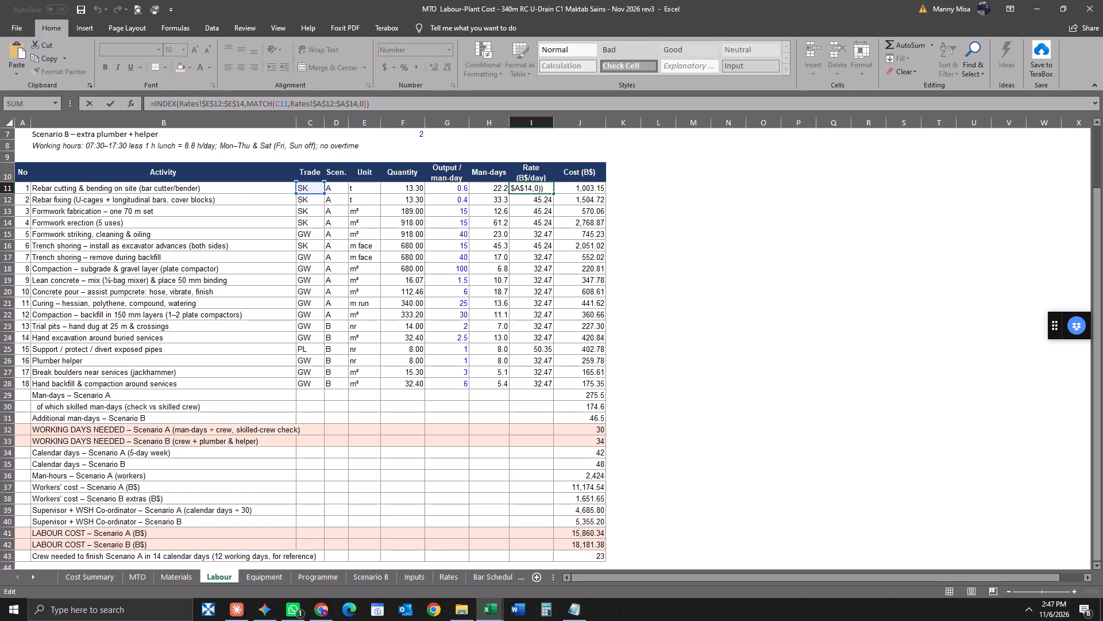
click(457, 280)
click(483, 193)
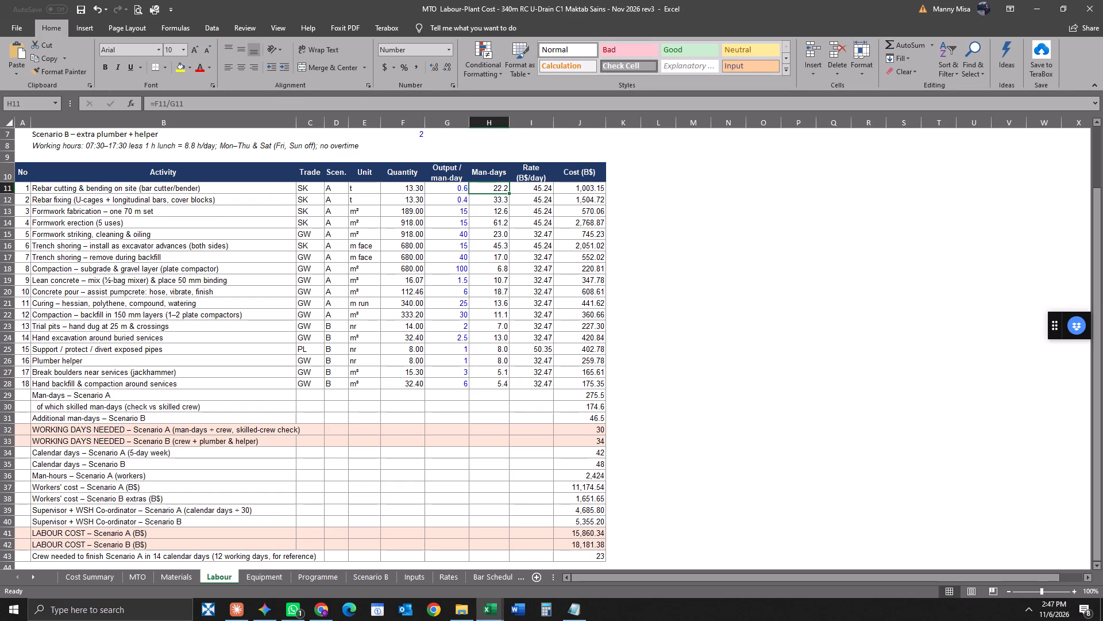
click(488, 244)
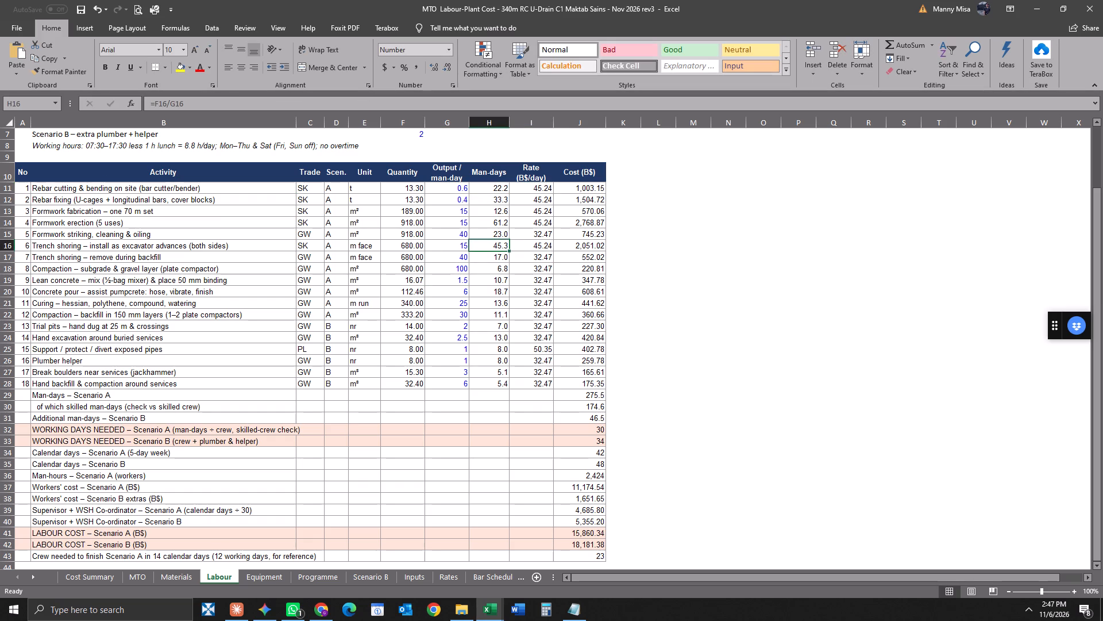
click(488, 191)
click(452, 581)
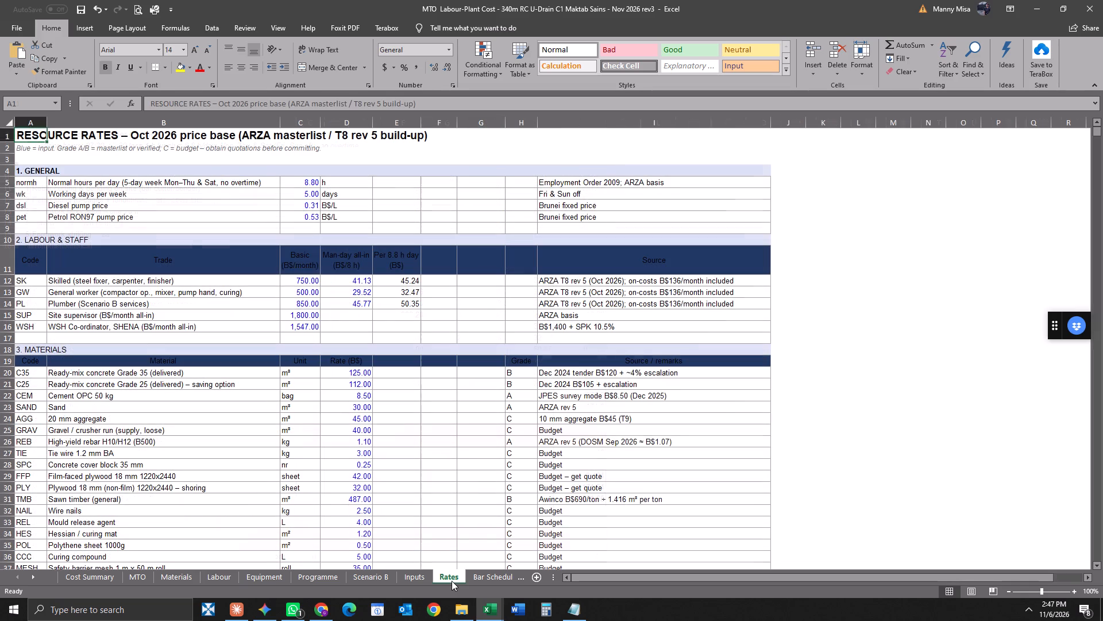
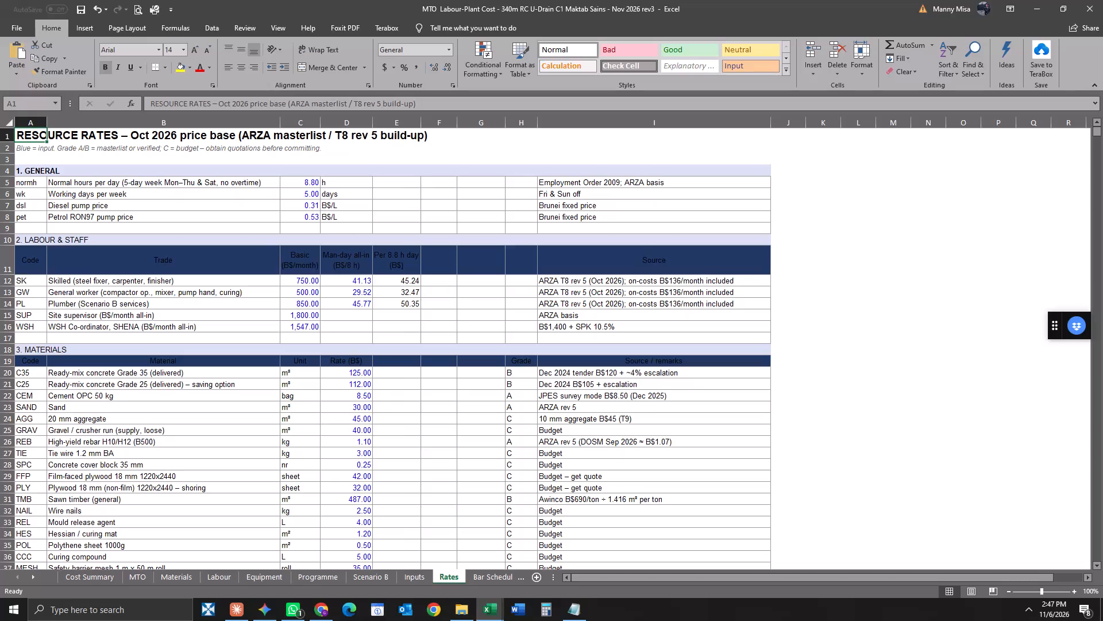
Copy the skilled and general worker man-day all-in rates into column J of the same rows in the Rates sheet.
click(367, 283)
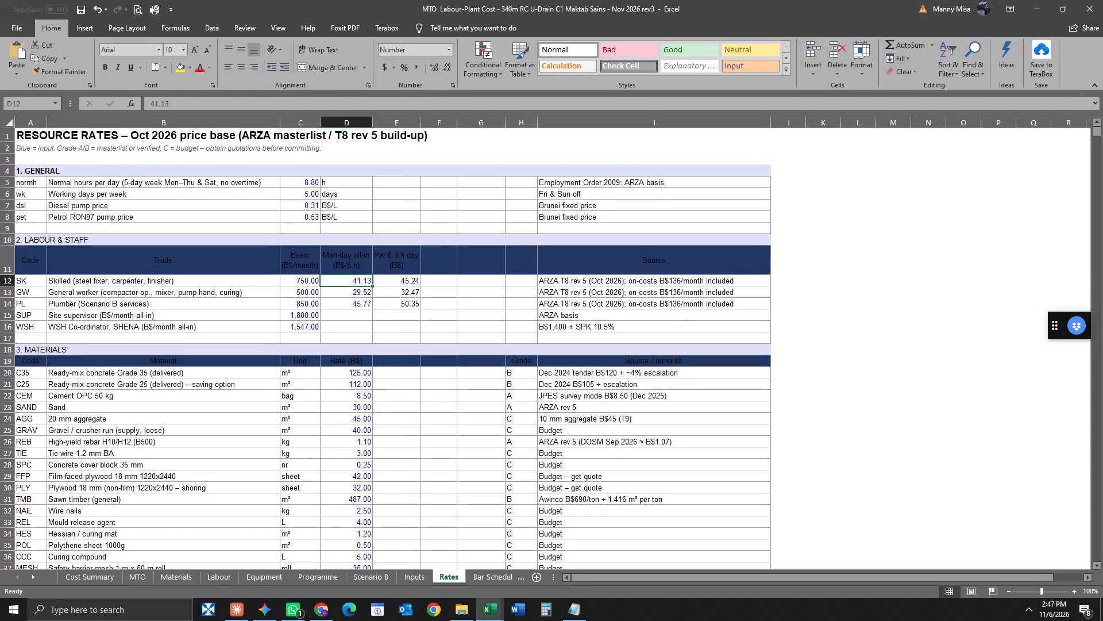
click(407, 282)
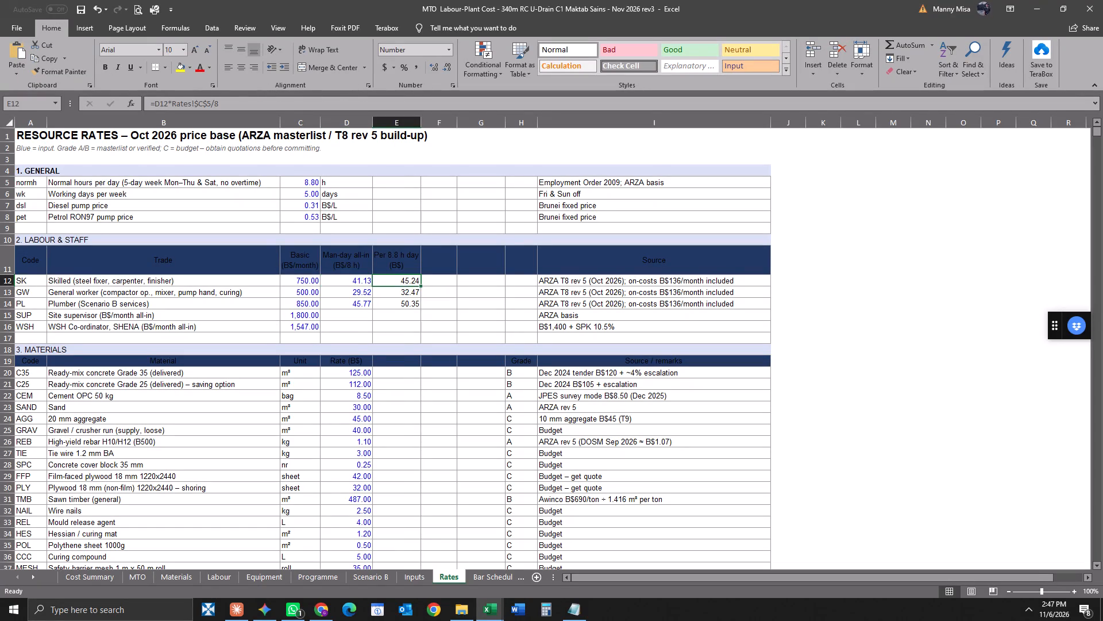
click(358, 283)
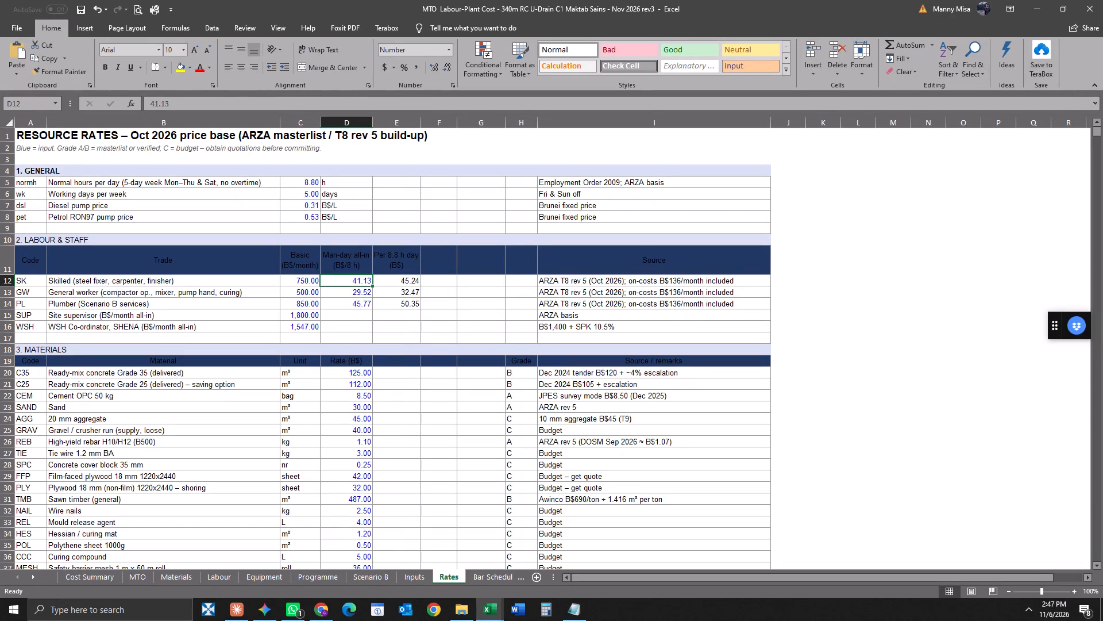
key(Down)
key(Up)
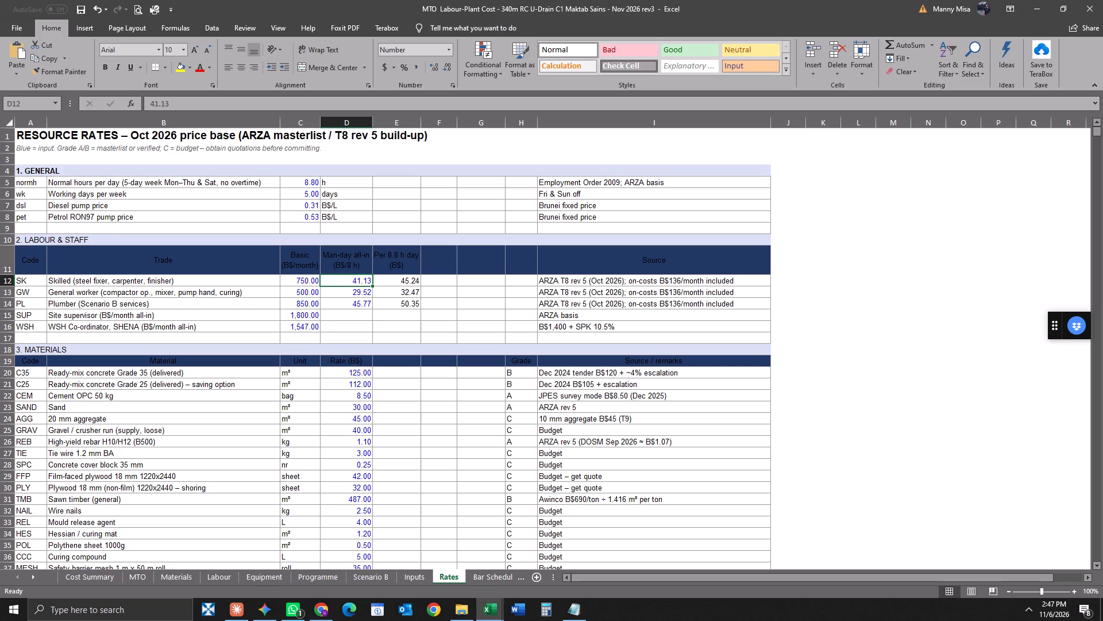
key(Down)
key(Down)
key(Up)
key(Up)
key(shift+Down)
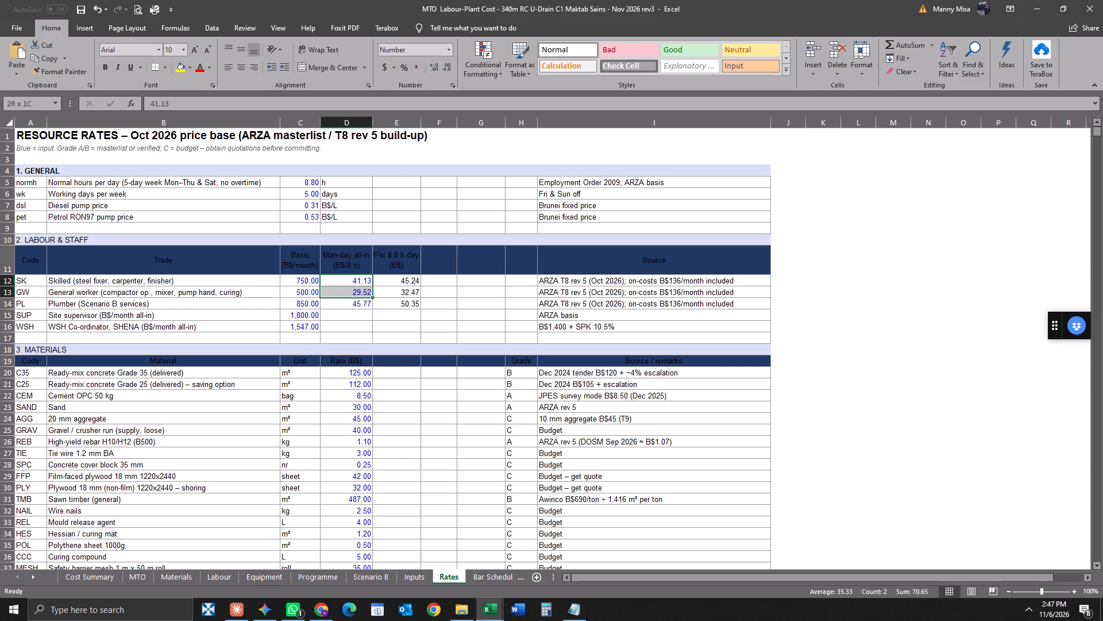
key(Up)
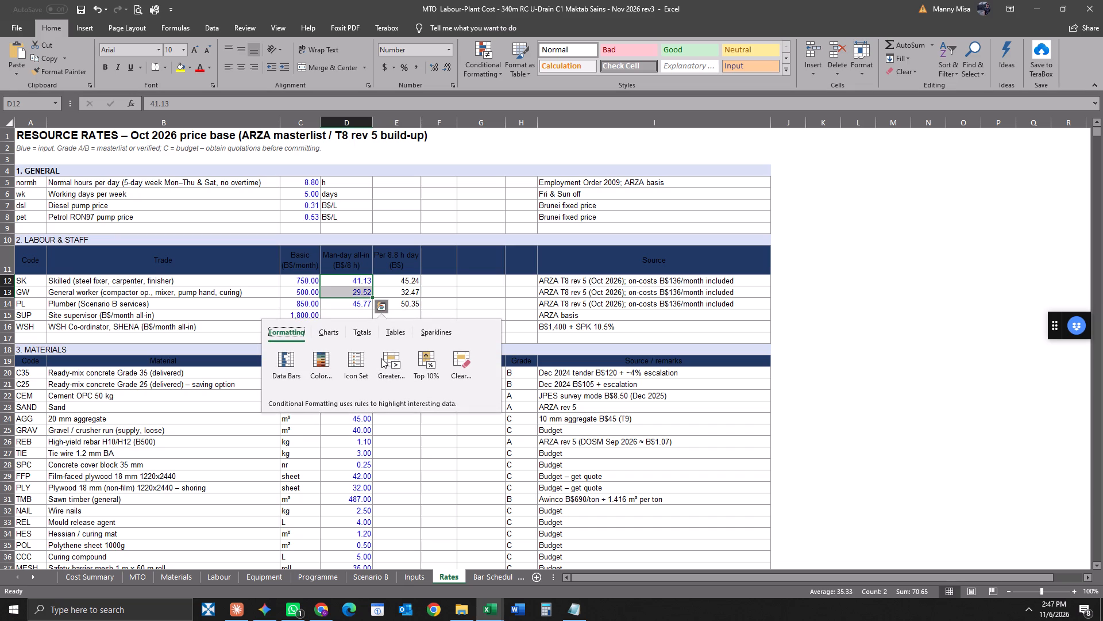
click(492, 291)
drag(369, 281, 367, 290)
key(ctrl+c)
click(797, 283)
key(ctrl+v)
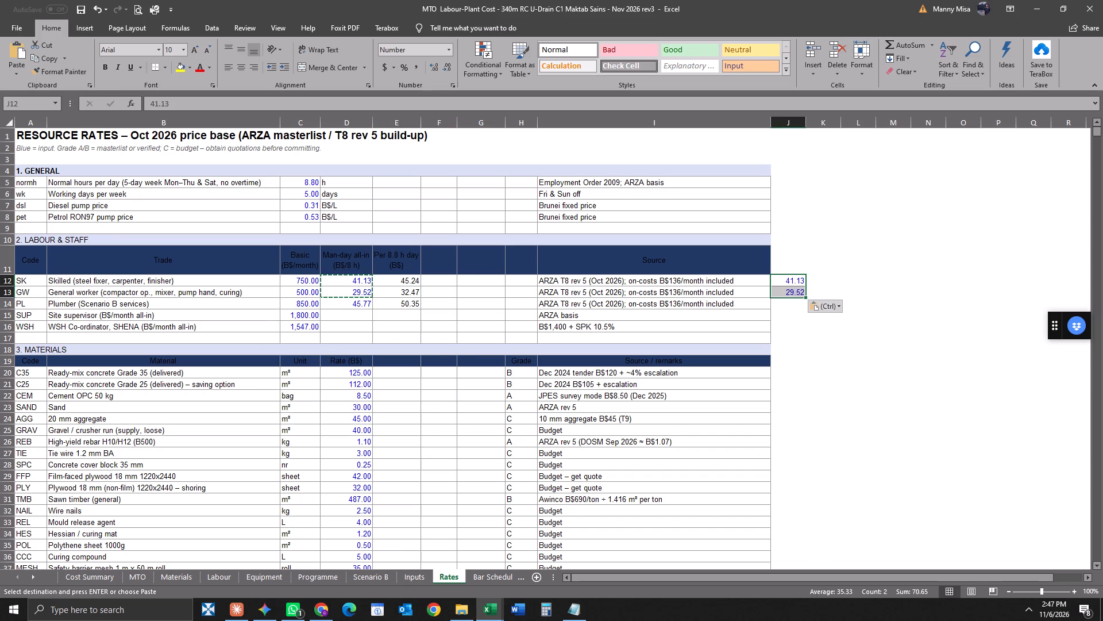
click(349, 279)
key(Escape)
Set the man-day all-in rates to 30 for skilled workers and 25 for general workers.
click(351, 283)
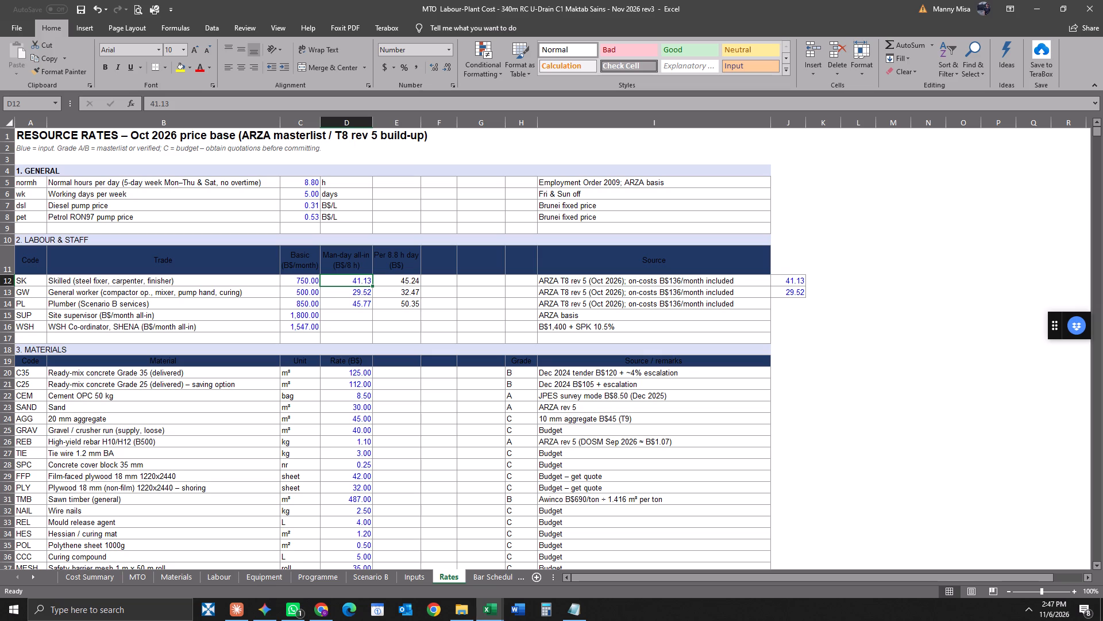
text(30)
key(Down)
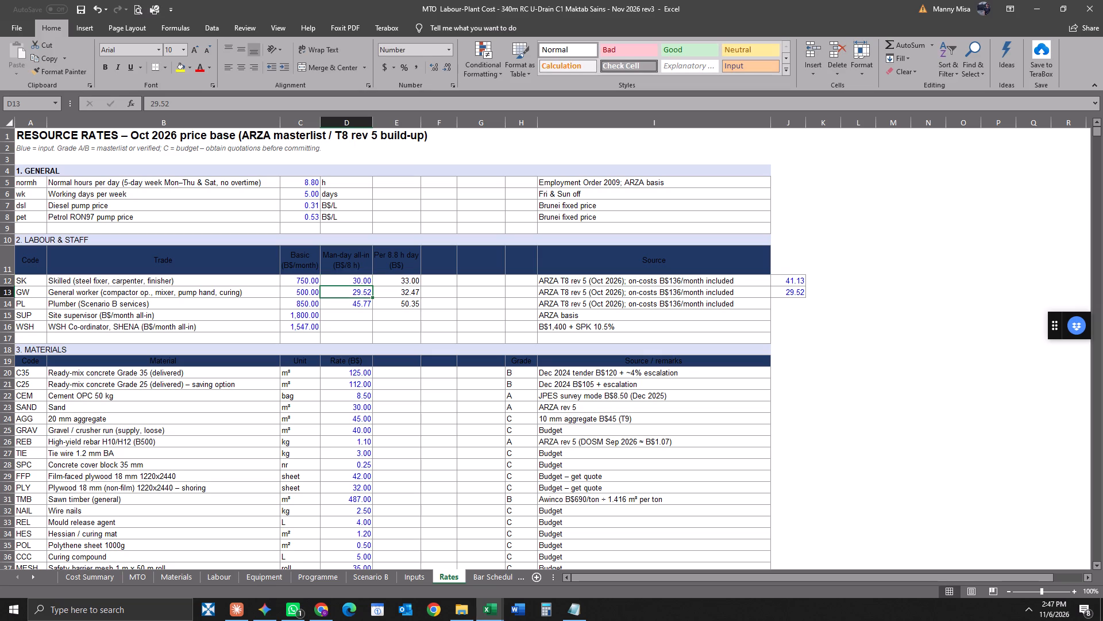
text(15)
key(Tab)
key(Left)
text(25)
key(Tab)
Check the new rates' effect on the Labour sheet and Cost Summary, and look over the Equipment and Materials sheets.
click(188, 579)
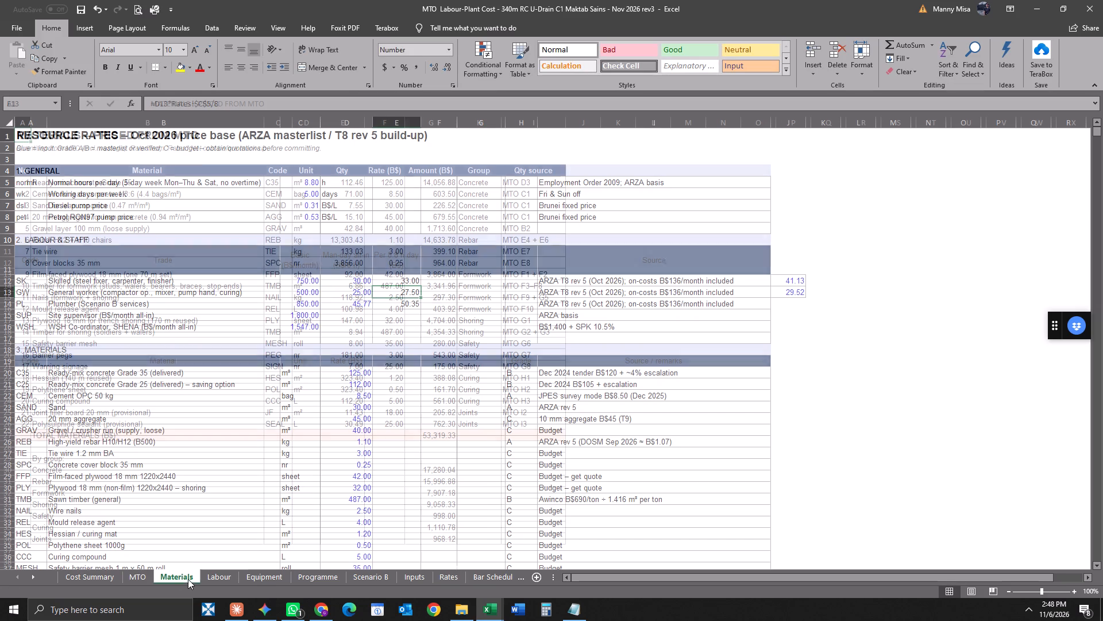
click(218, 581)
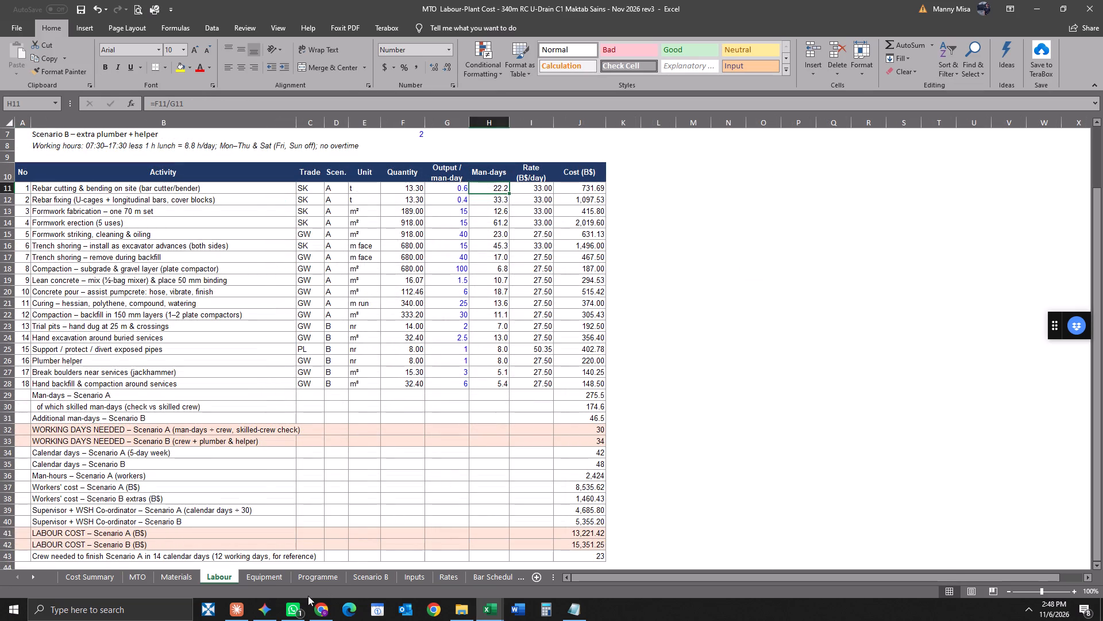
click(90, 581)
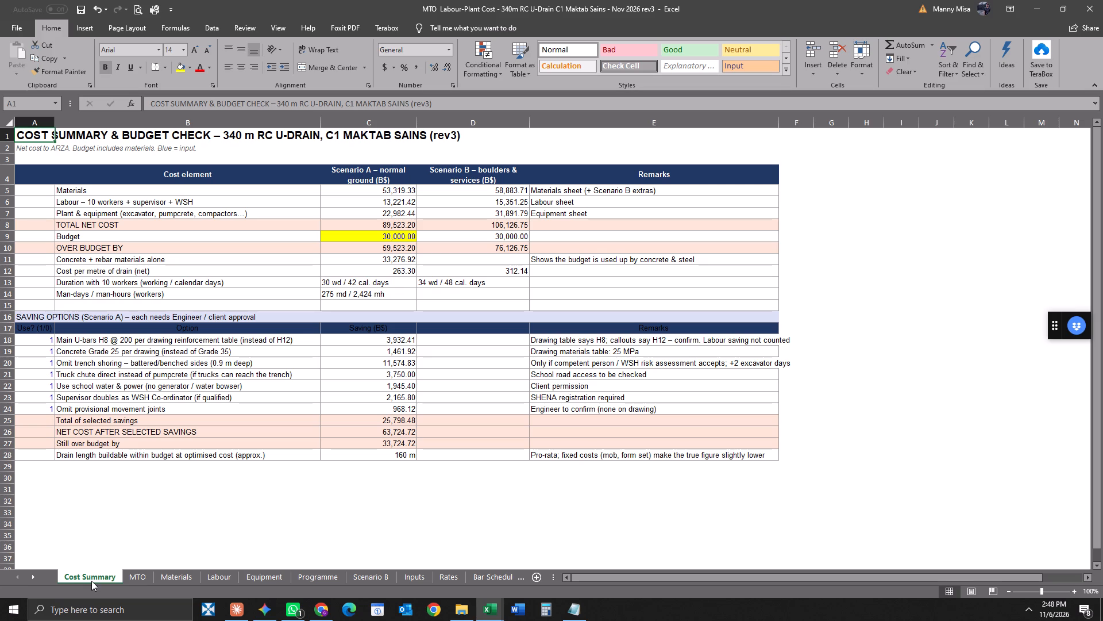
click(176, 581)
click(218, 580)
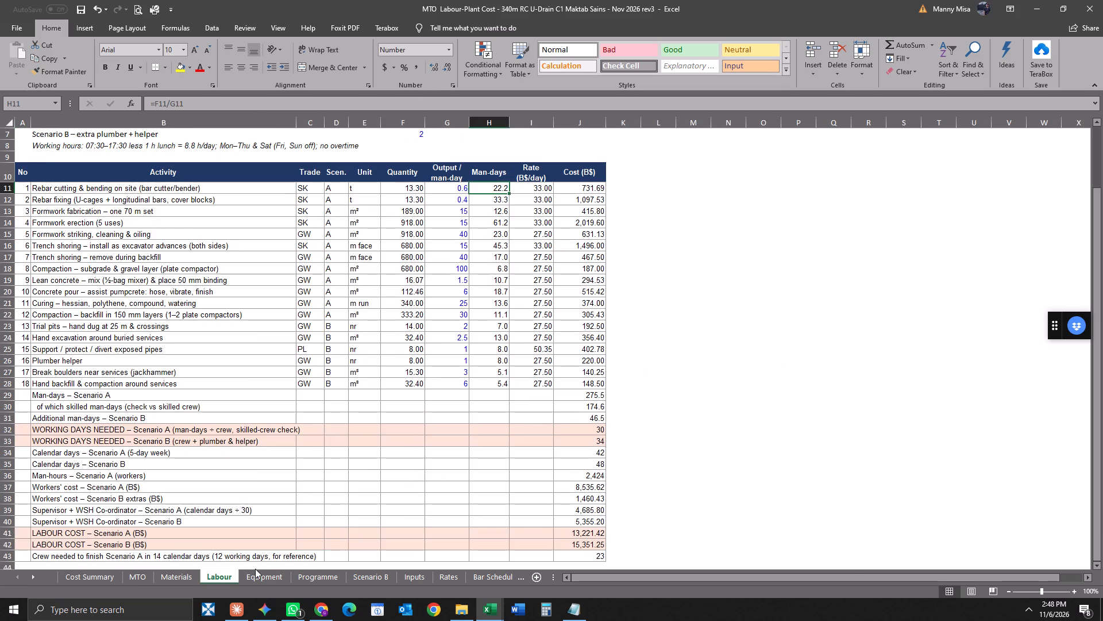
drag(1101, 205, 1102, 286)
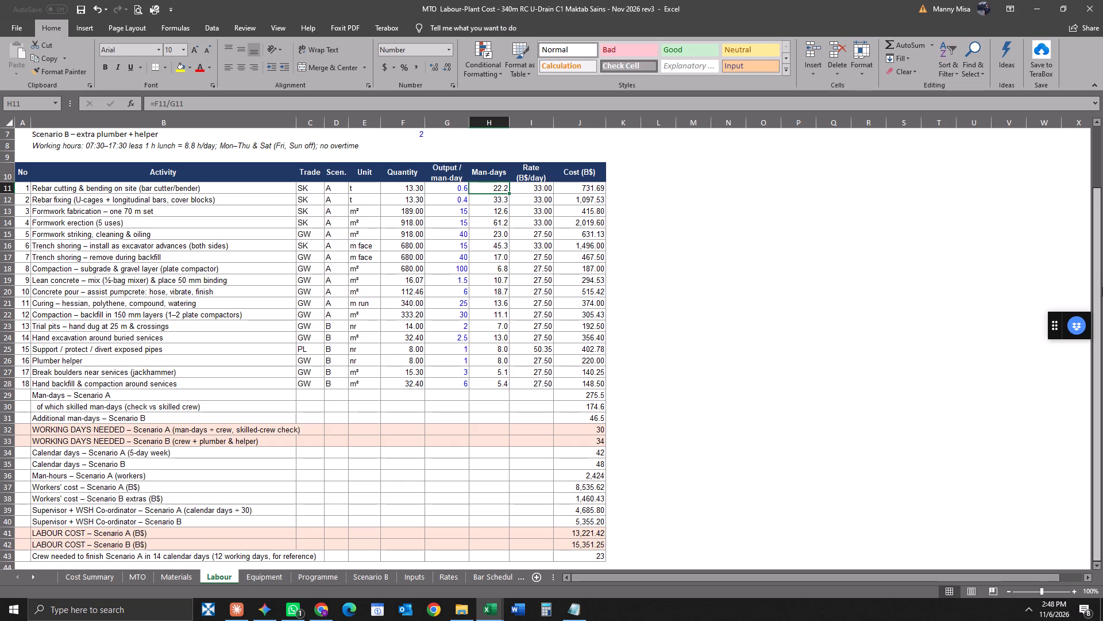
drag(1100, 283, 1102, 220)
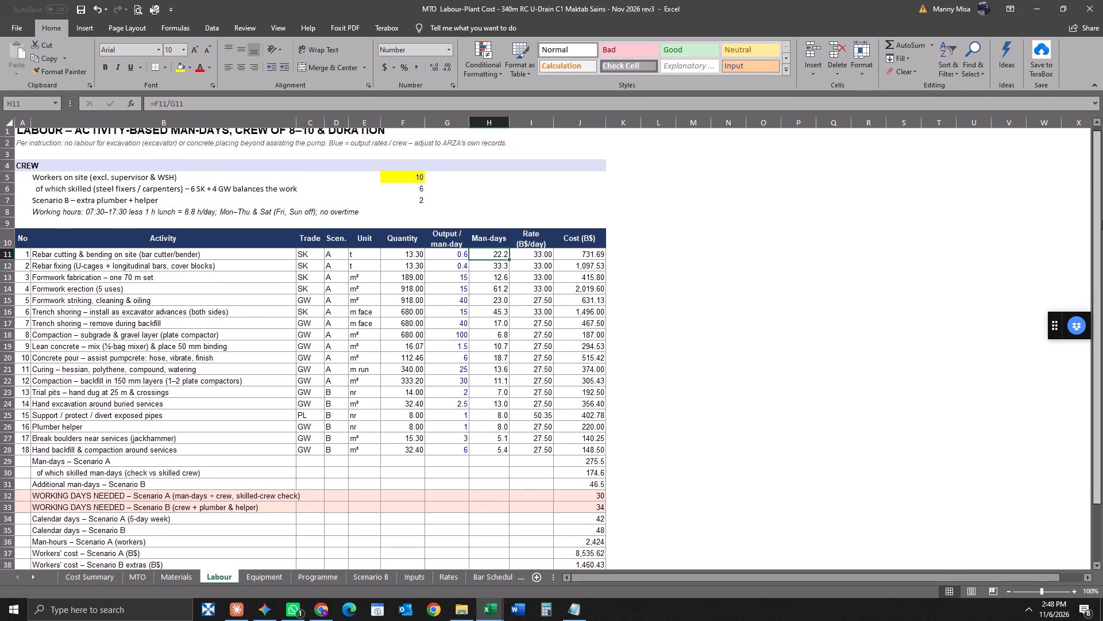
drag(1102, 220, 1102, 182)
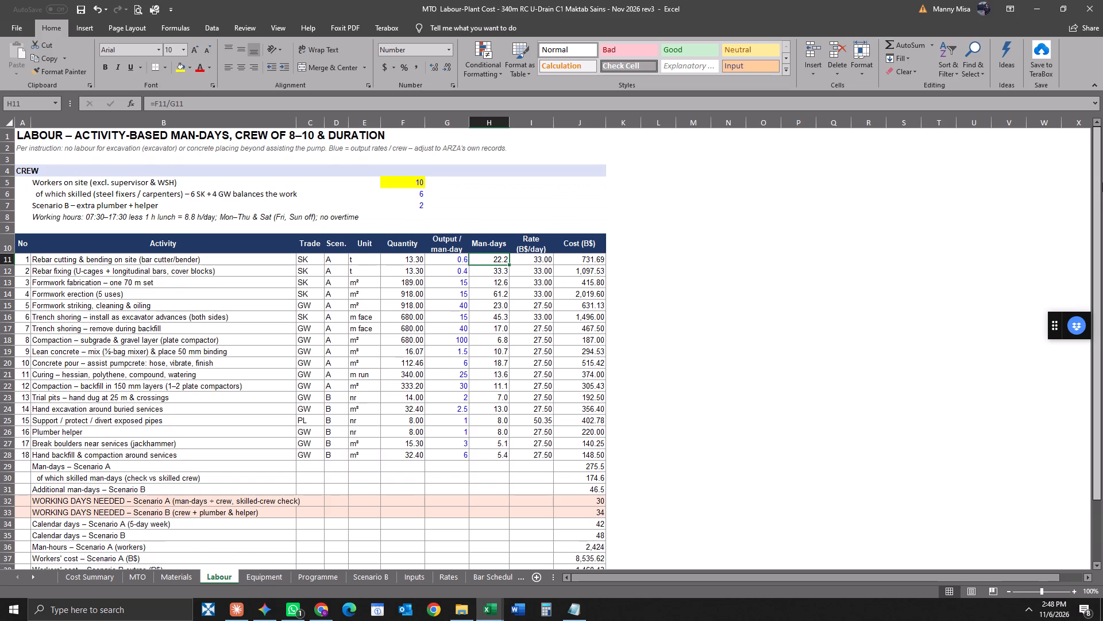
drag(1102, 182, 1097, 371)
click(259, 580)
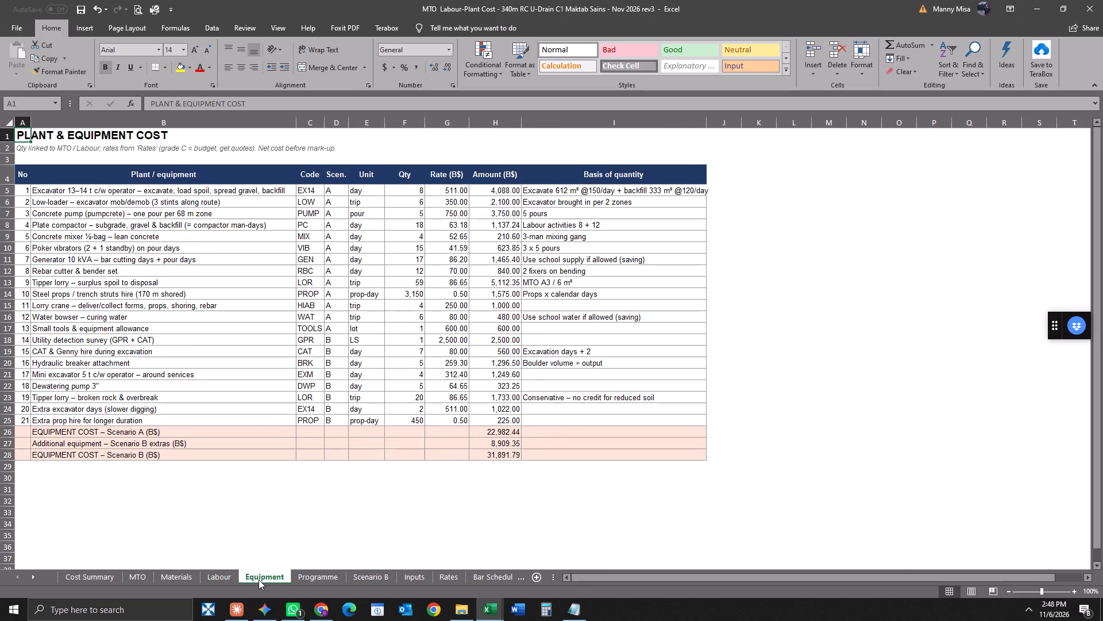
click(222, 578)
click(176, 577)
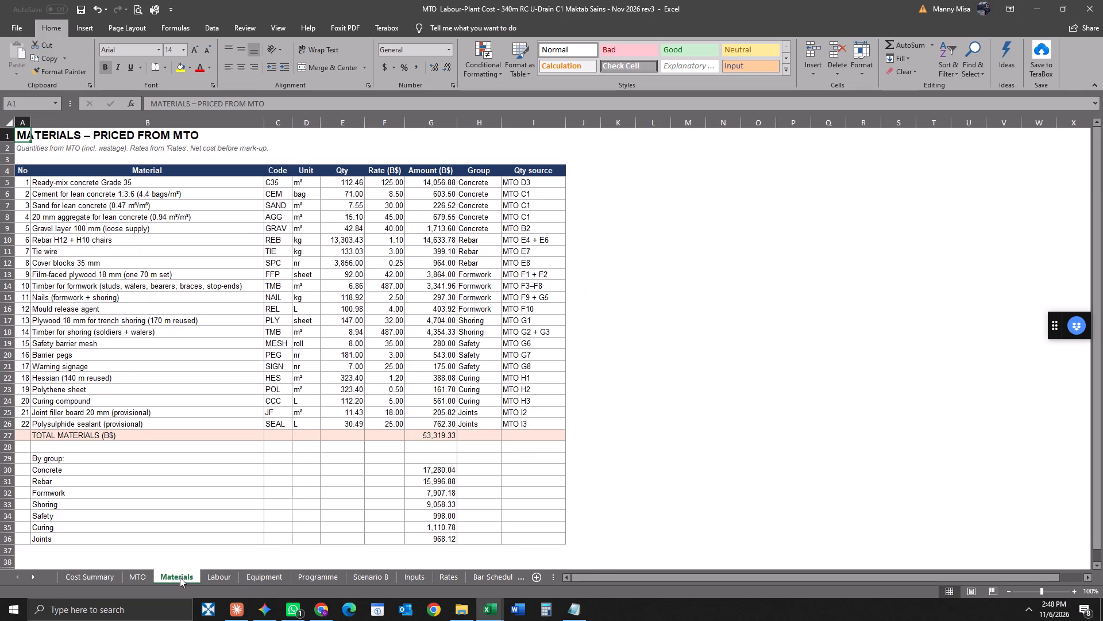
Examine the Labour sheet's crew inputs, output rates, activity costs and the Scenario A working-days formula.
click(215, 578)
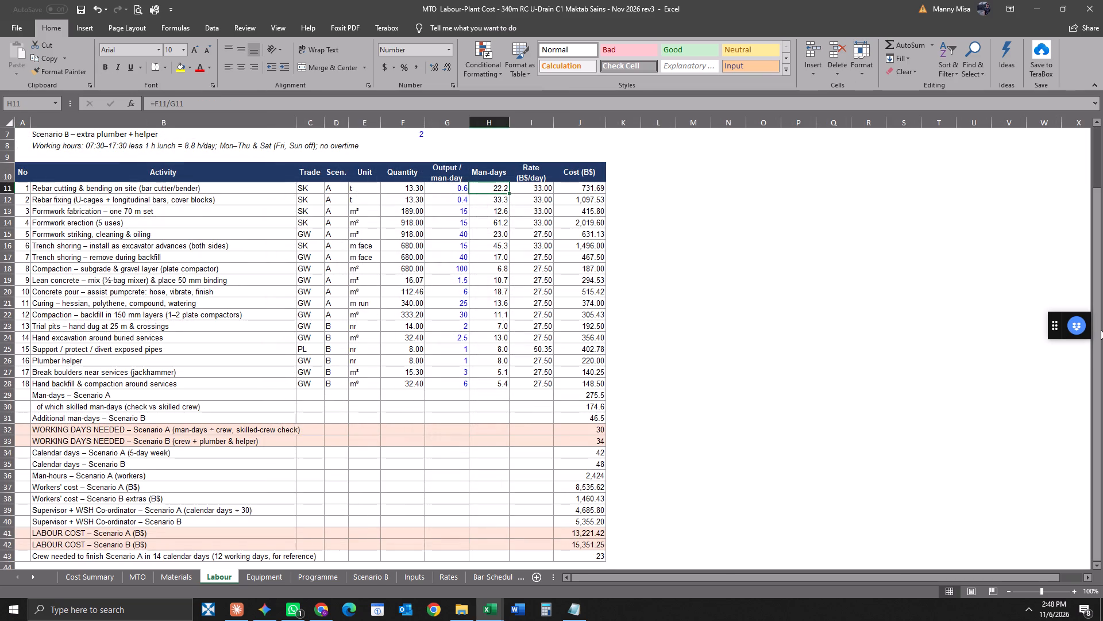
drag(1101, 330, 1102, 416)
drag(1100, 422, 1100, 333)
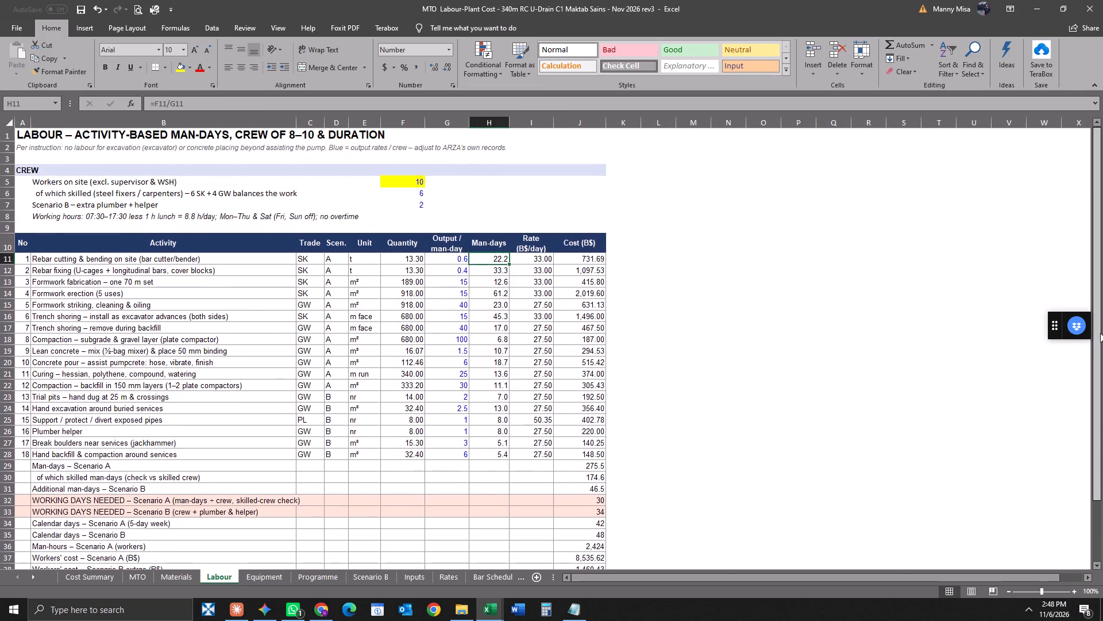
drag(1100, 333, 1090, 500)
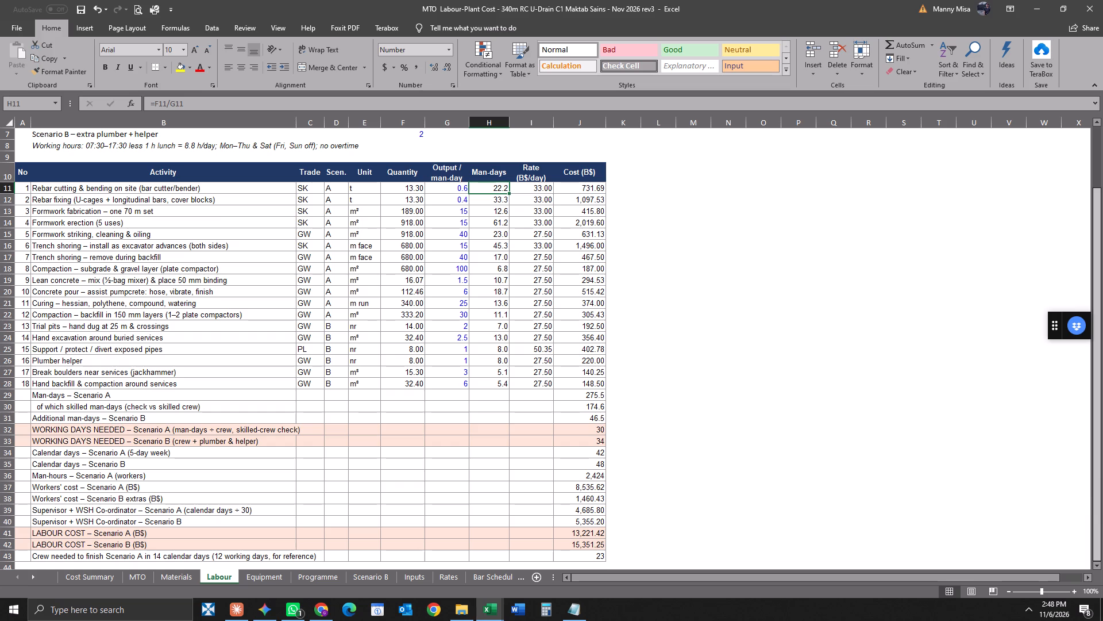
click(460, 278)
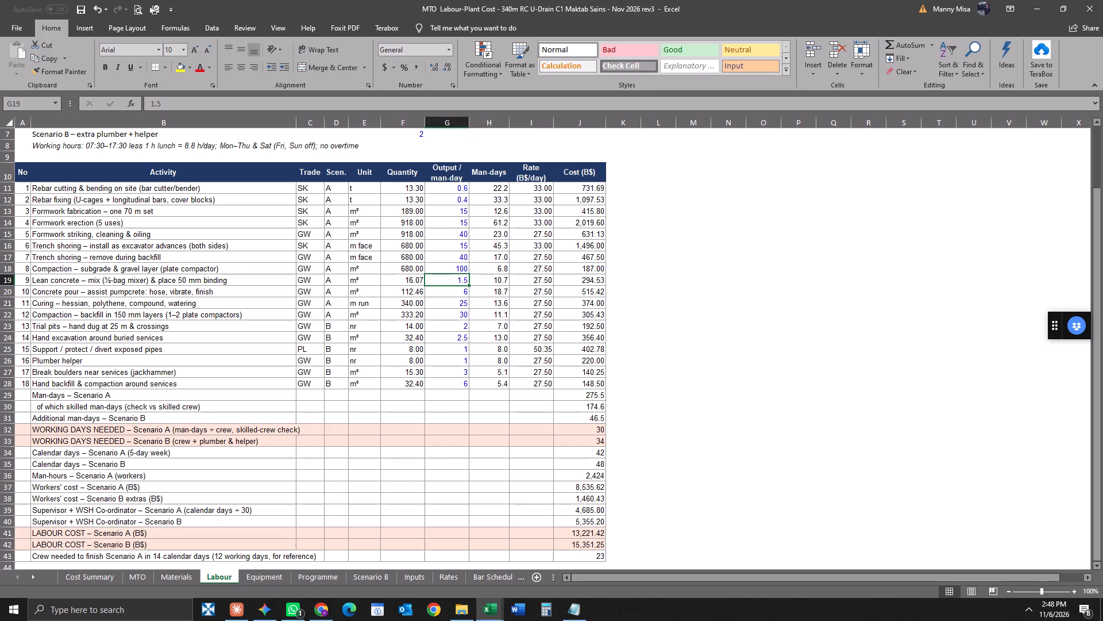
click(588, 392)
drag(592, 384, 590, 319)
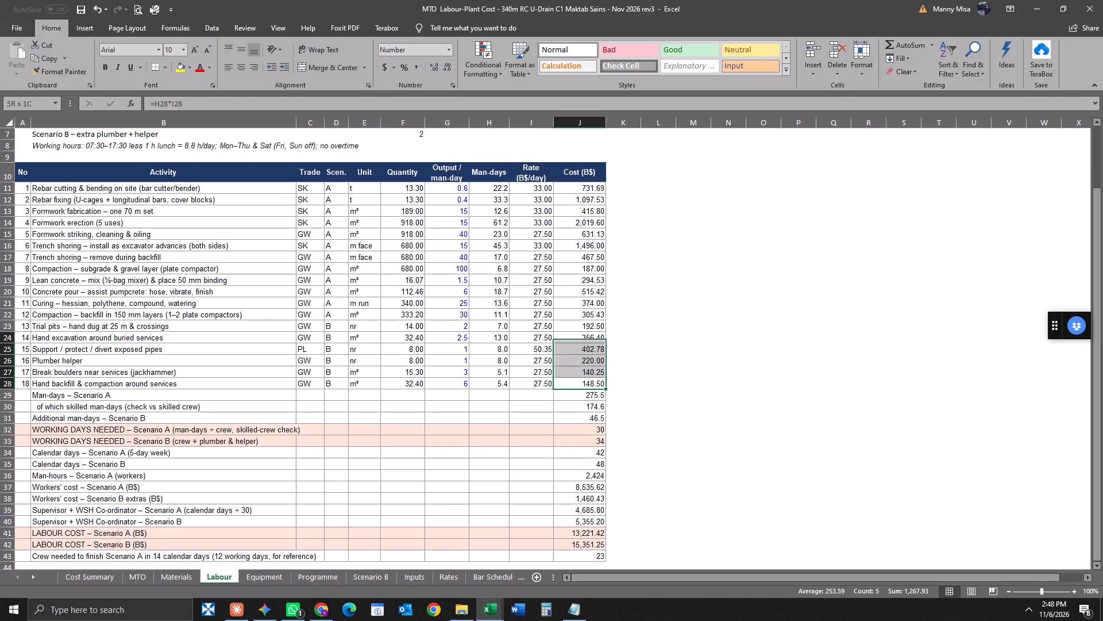
drag(590, 319, 595, 191)
click(587, 428)
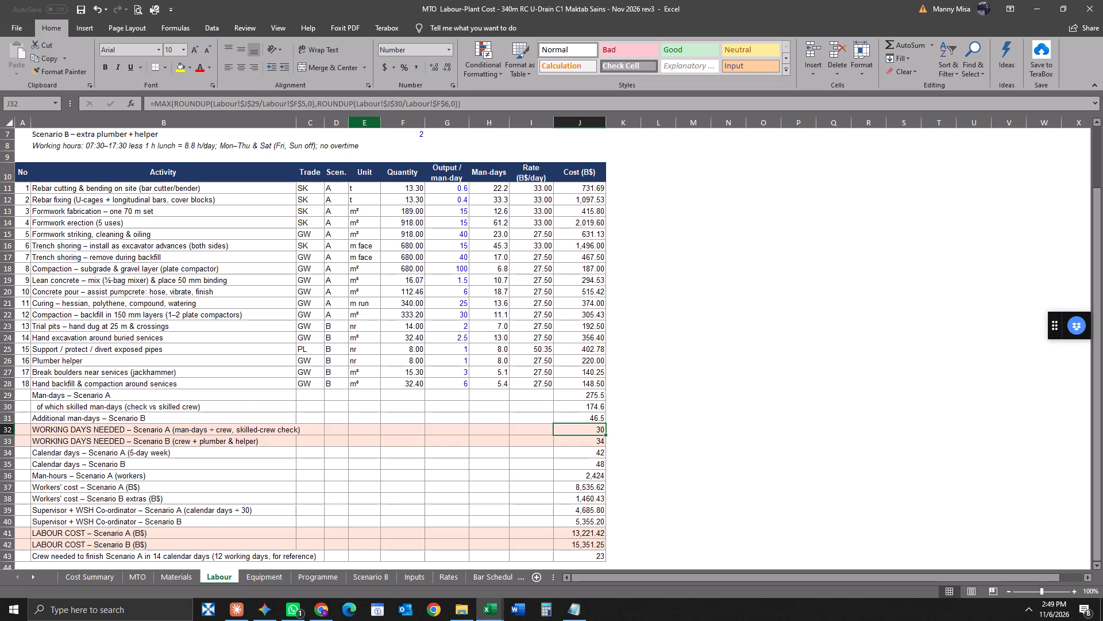
drag(1097, 258, 1096, 272)
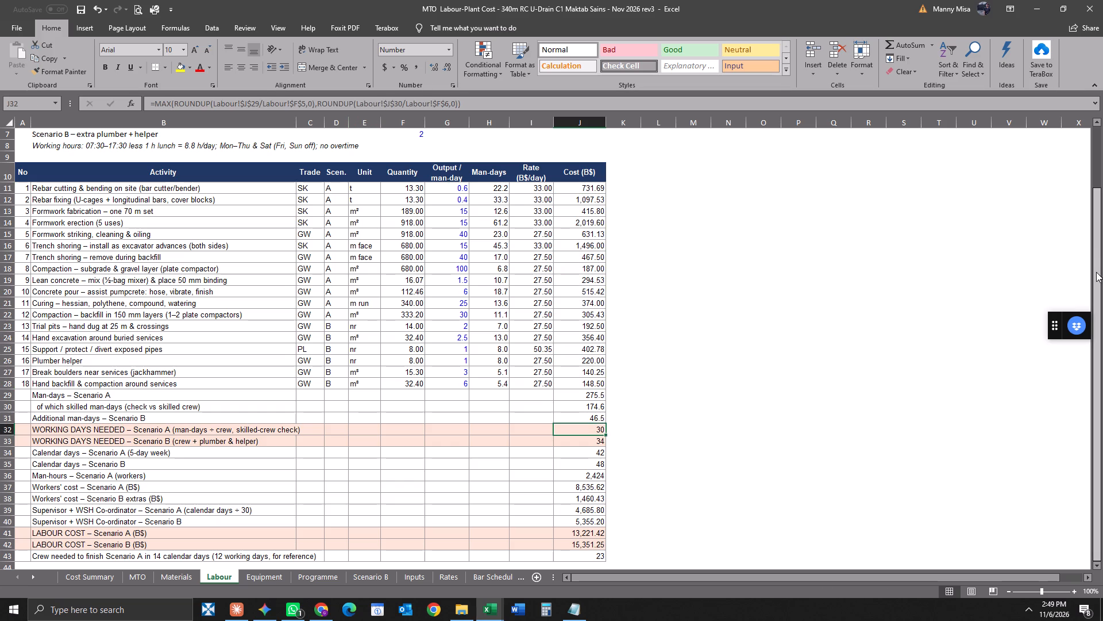
drag(1096, 272, 1097, 303)
drag(1097, 301, 1092, 327)
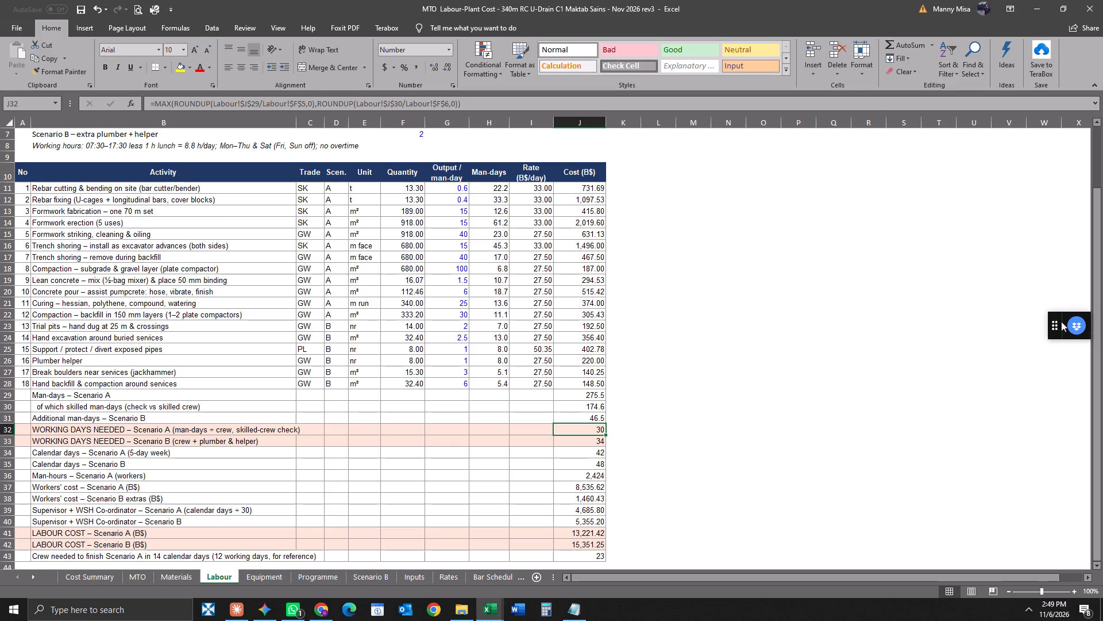
Duplicate the Labour sheet within the same workbook, placing the copy before the original, and open the copy.
right_click(210, 578)
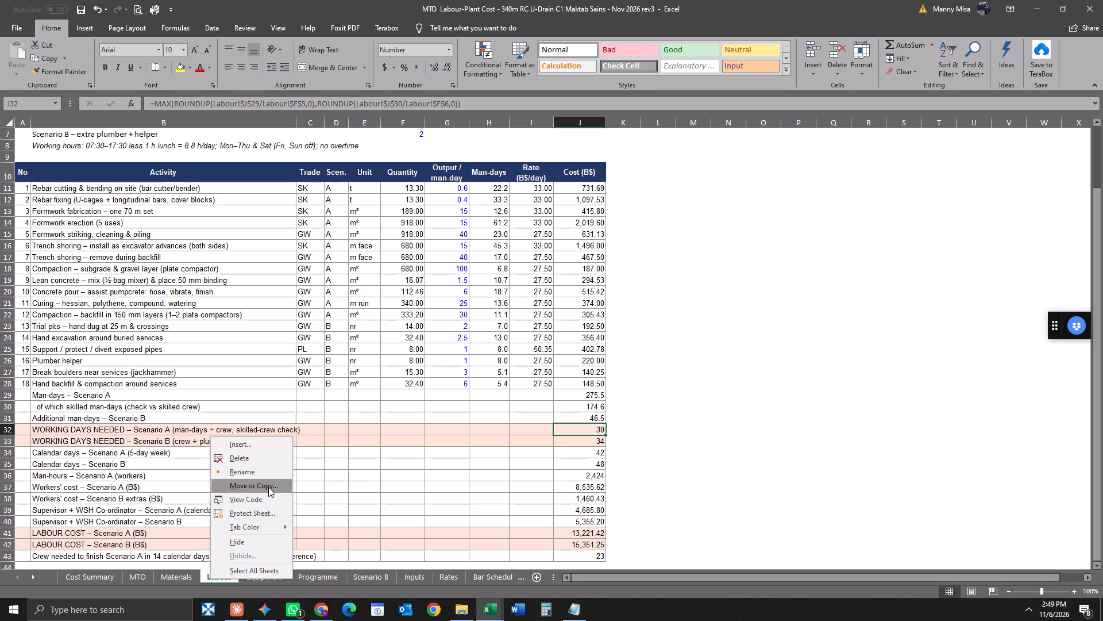
click(268, 487)
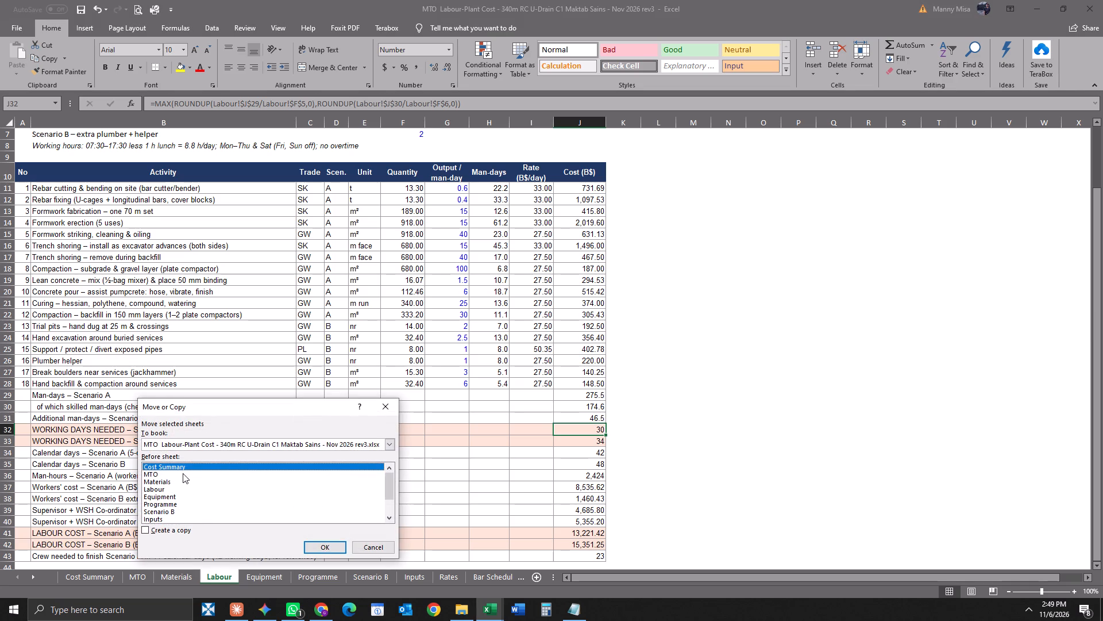
click(172, 488)
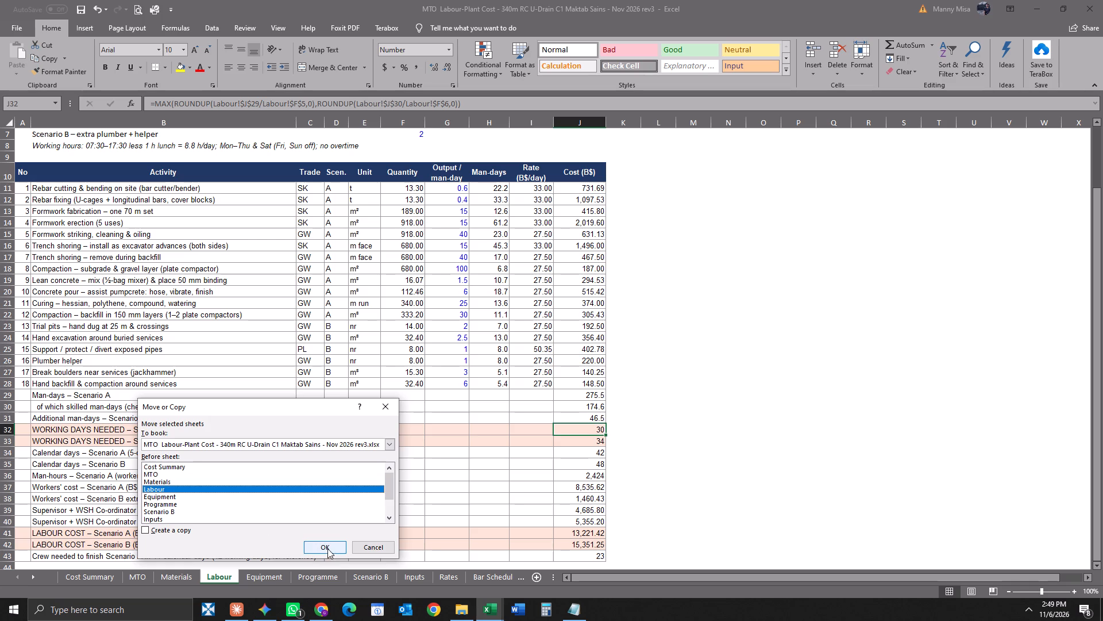
click(156, 526)
click(319, 546)
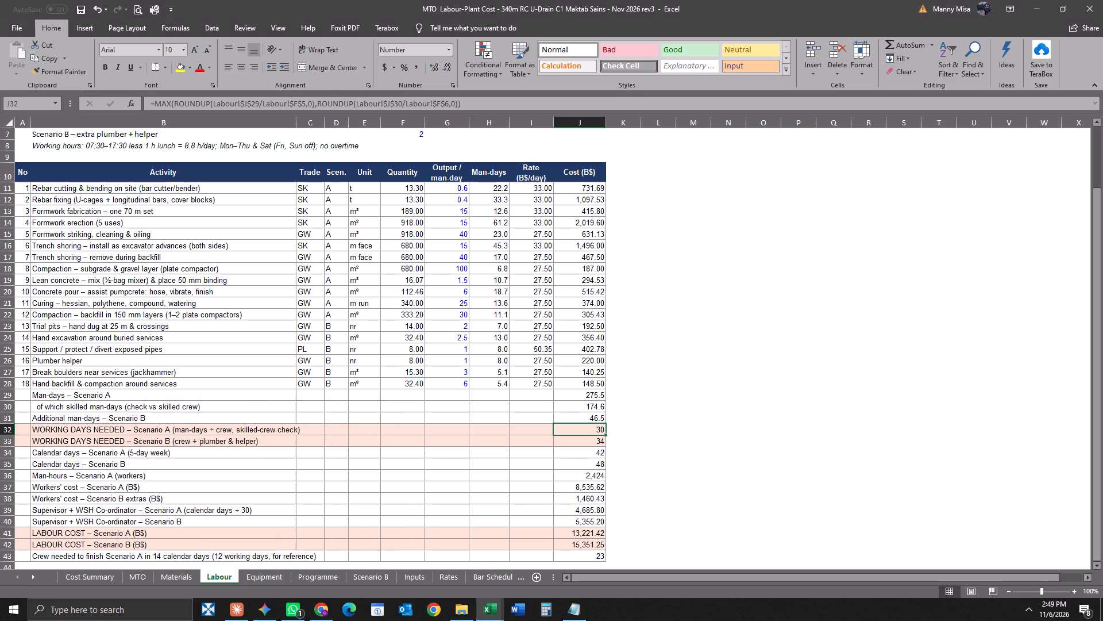
click(222, 575)
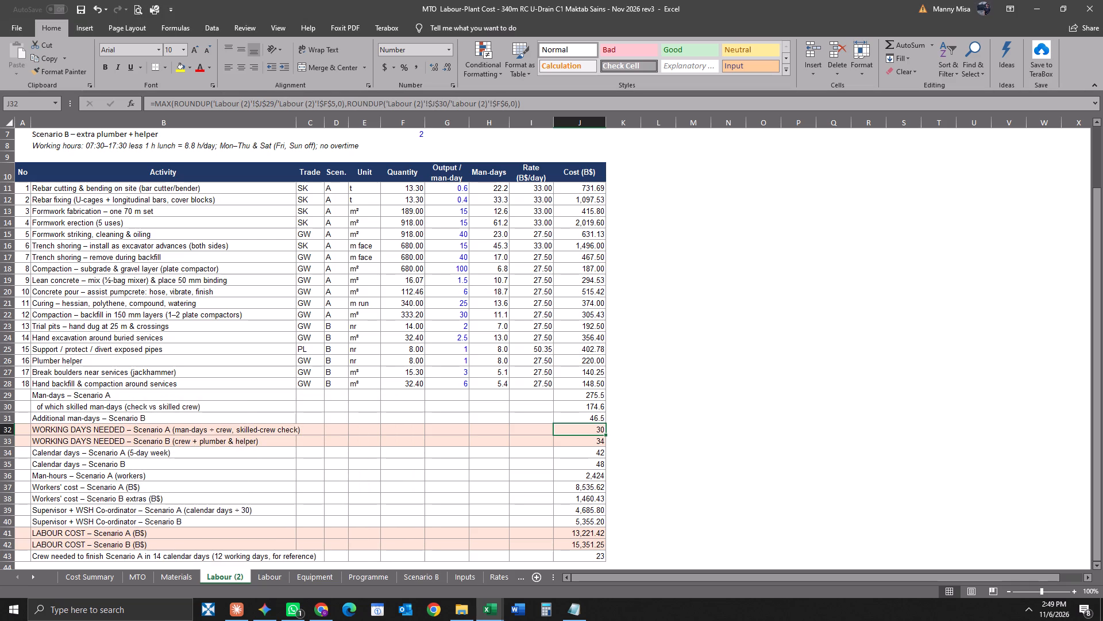
Delete the Scenario B rows for working days needed and labour cost from the duplicate Labour sheet.
click(9, 442)
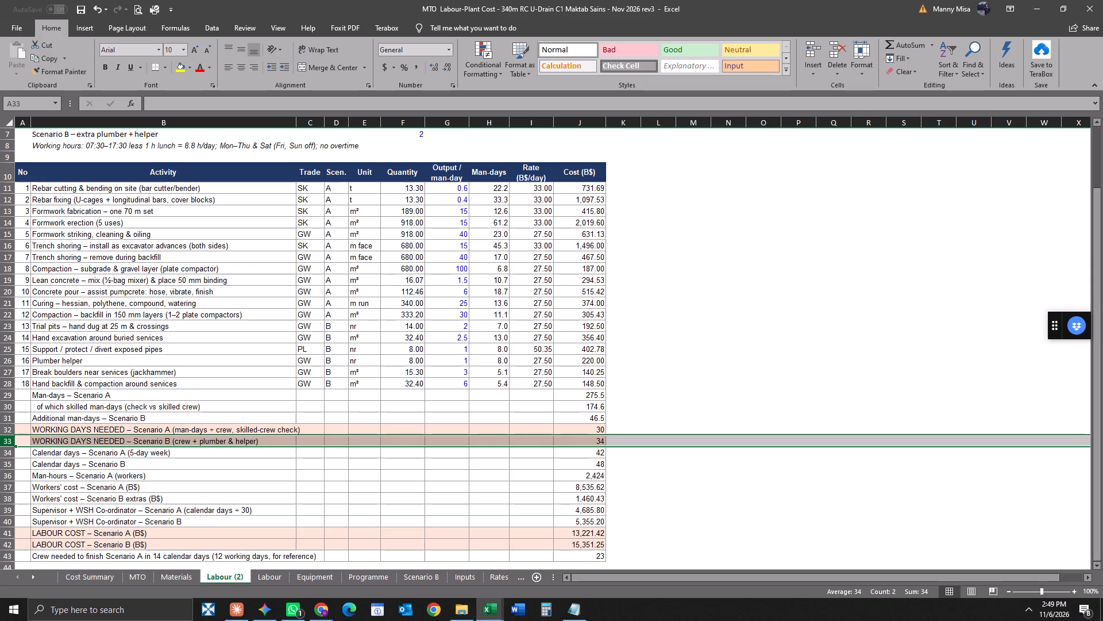
right_click(10, 440)
click(52, 359)
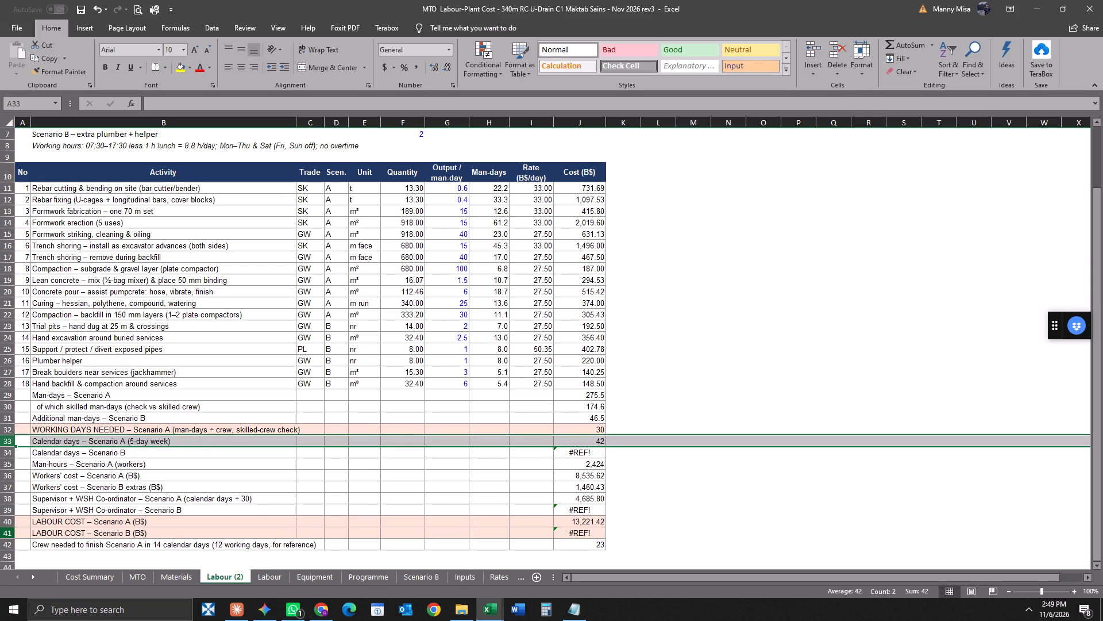
click(7, 534)
right_click(7, 534)
click(53, 450)
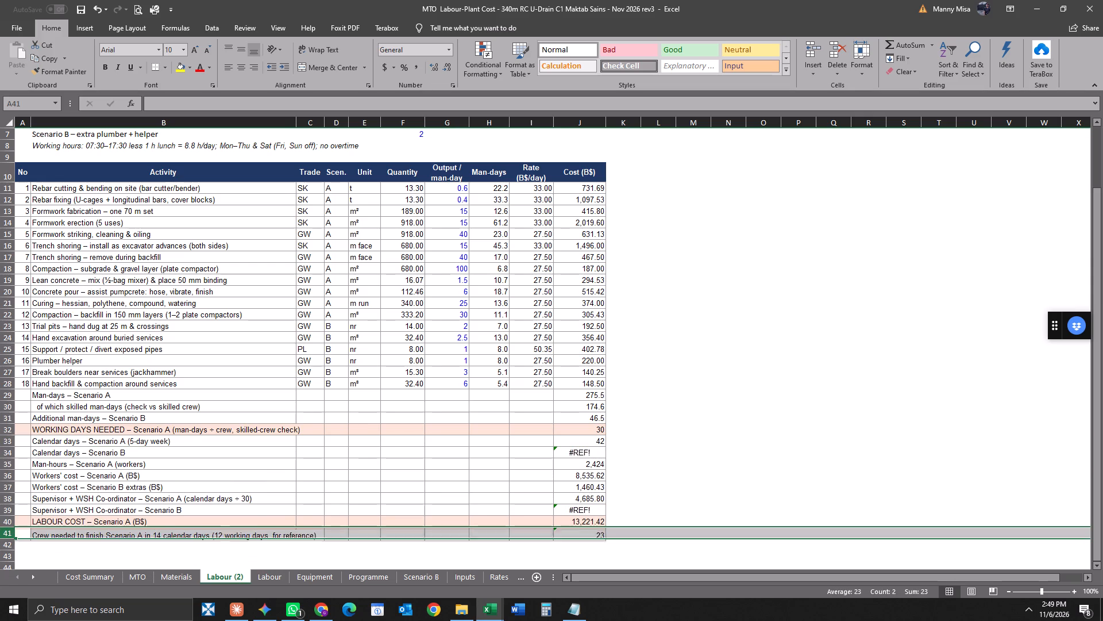
Delete the Scenario B rows for calendar days, workers' cost extras and Supervisor + WSH Co-ordinator from the duplicate Labour sheet's summary.
click(292, 459)
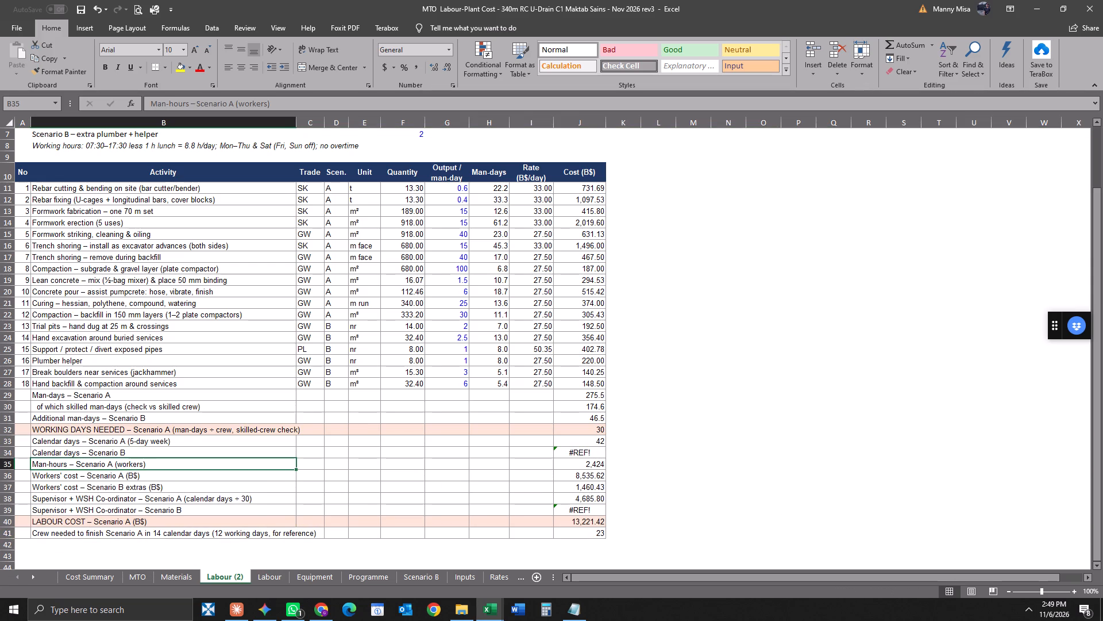
click(6, 454)
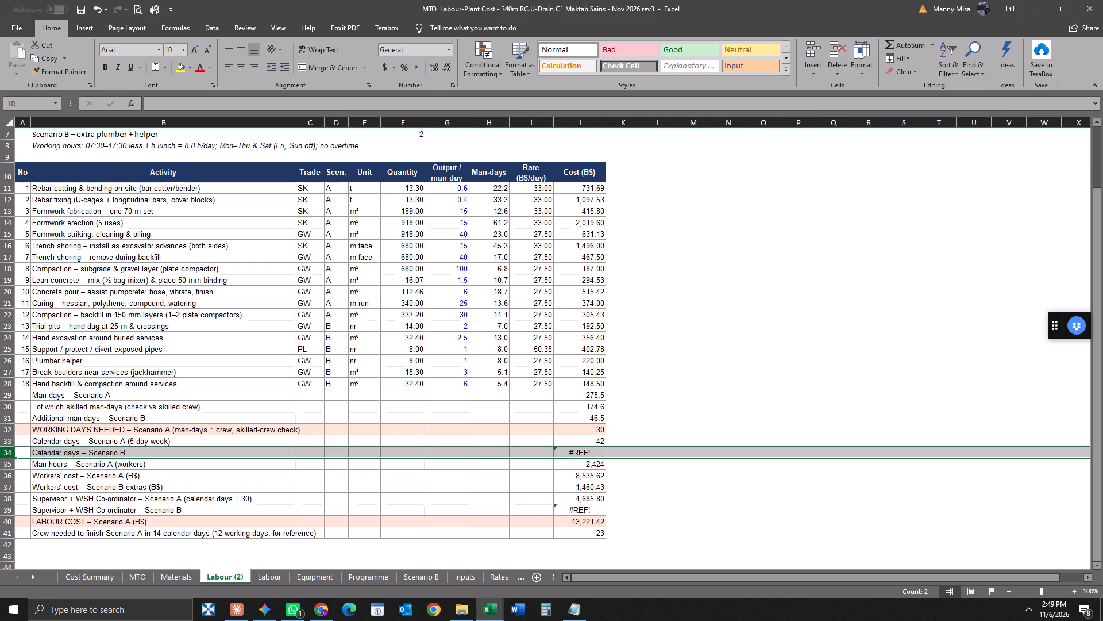
right_click(6, 454)
click(48, 371)
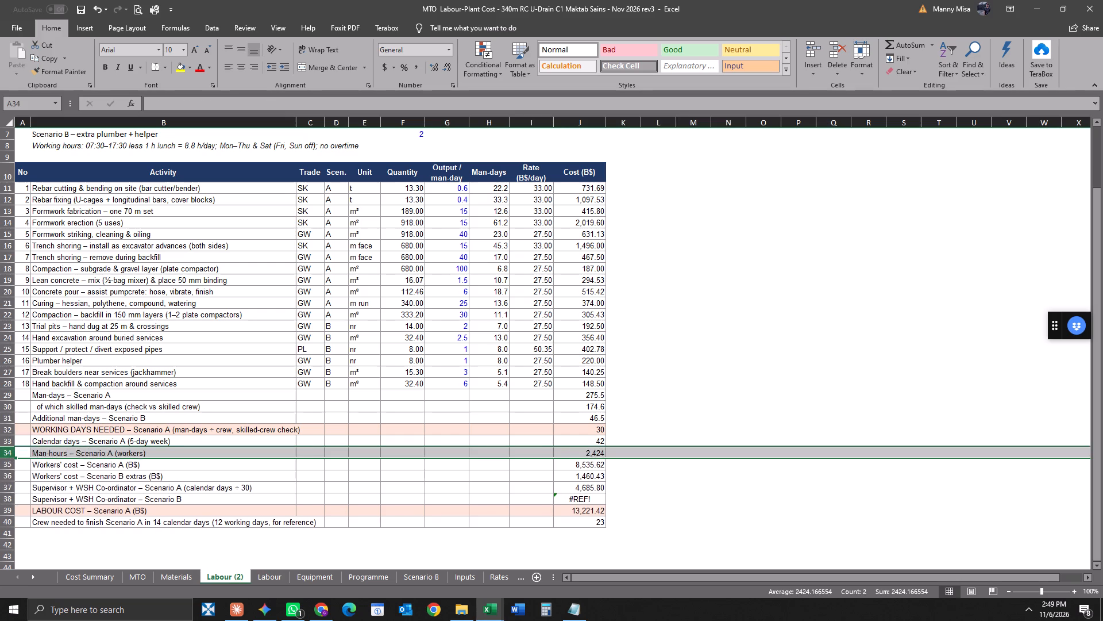
click(8, 477)
right_click(8, 477)
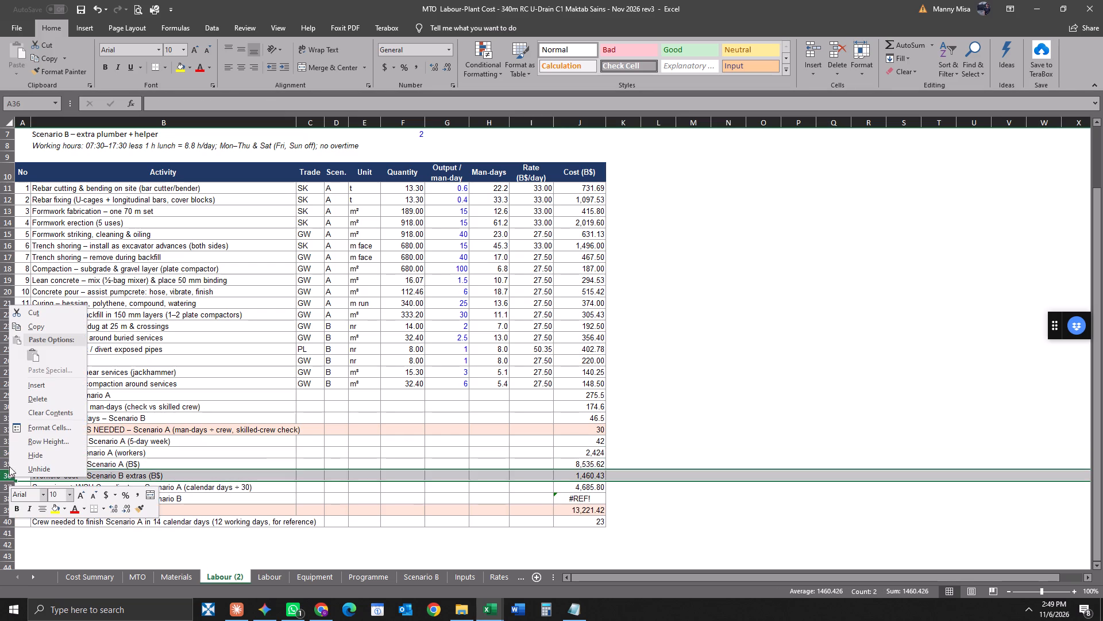
click(40, 402)
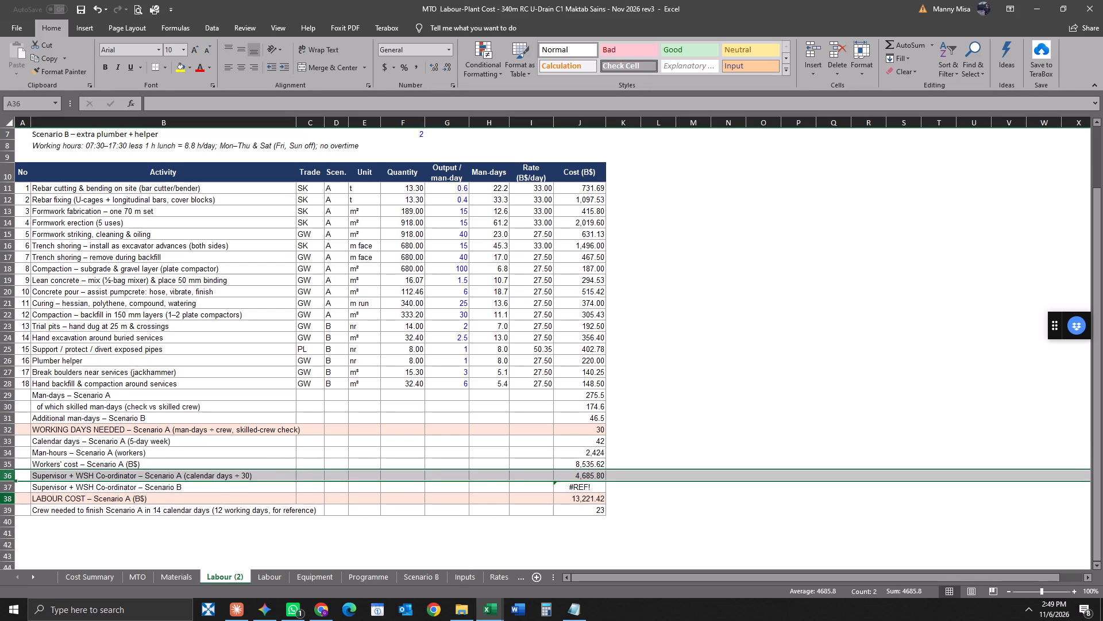
click(7, 499)
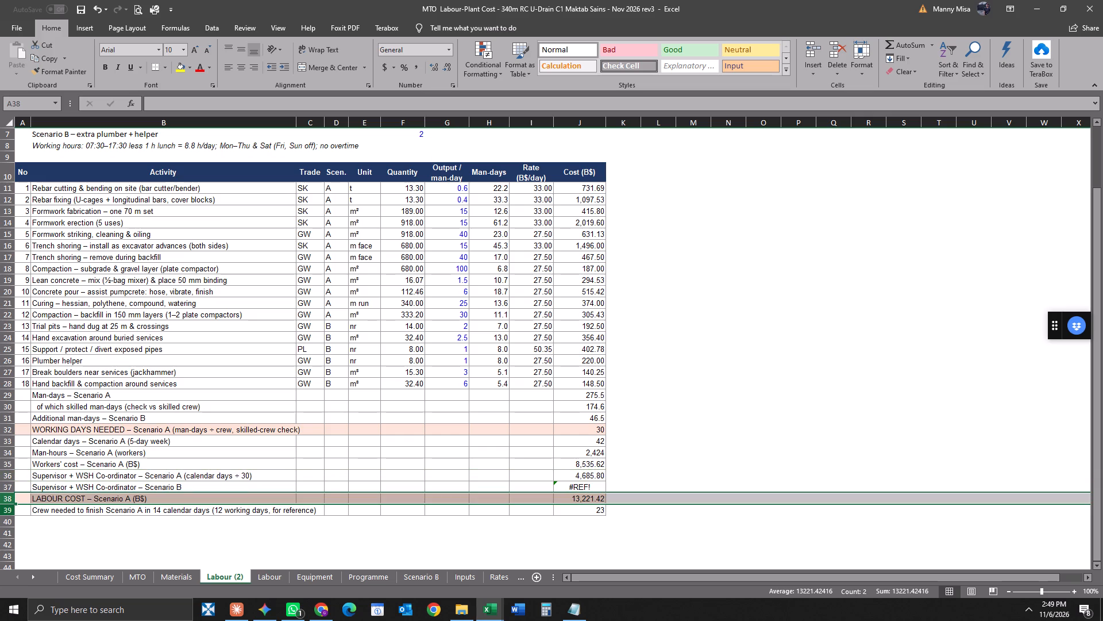
click(10, 488)
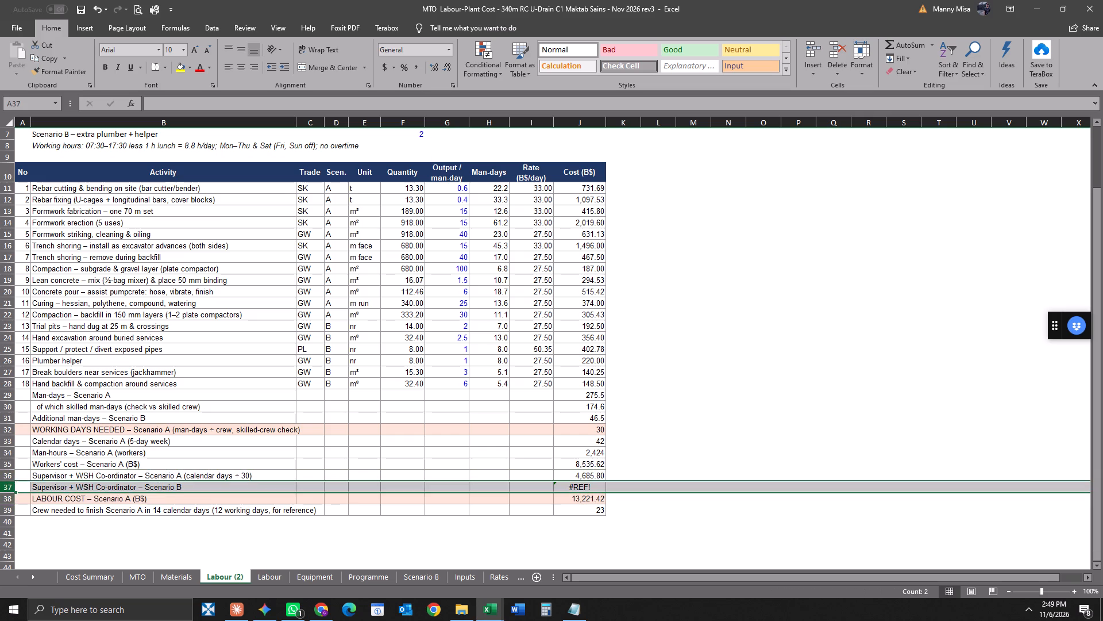
right_click(10, 488)
click(45, 407)
click(726, 459)
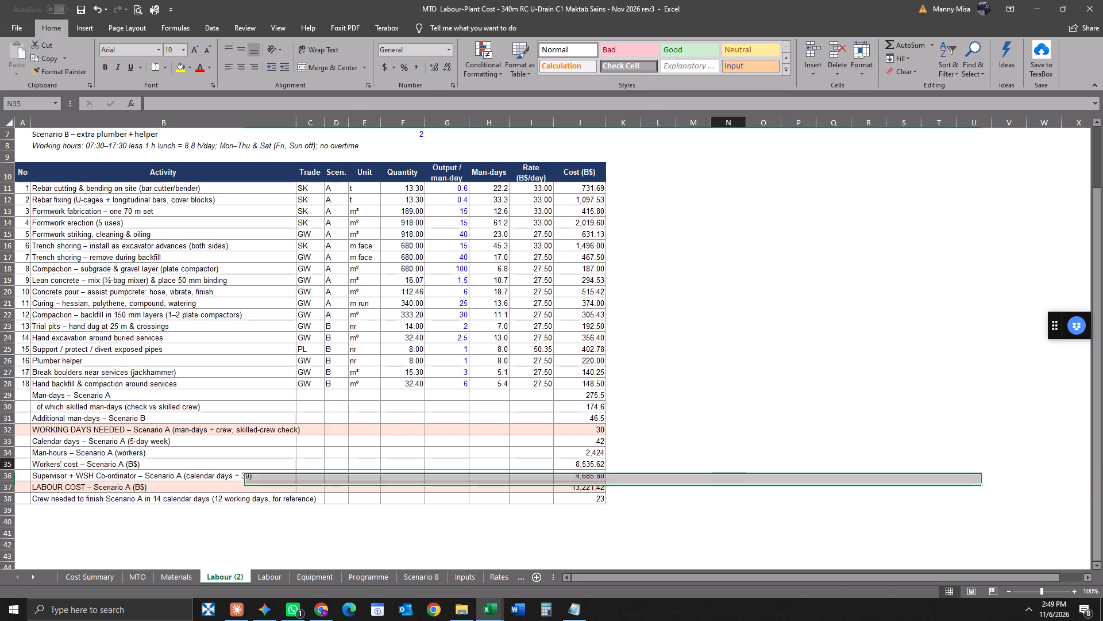
Check the summary formulas for crew needed, Scenario A labour cost and Scenario A working days.
click(597, 498)
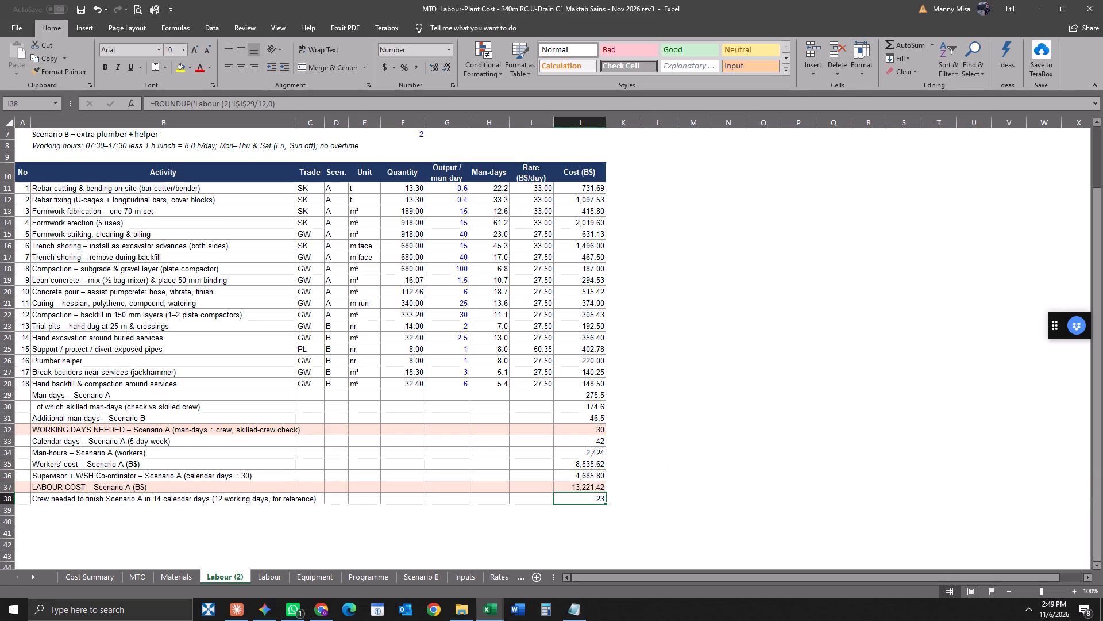
click(592, 485)
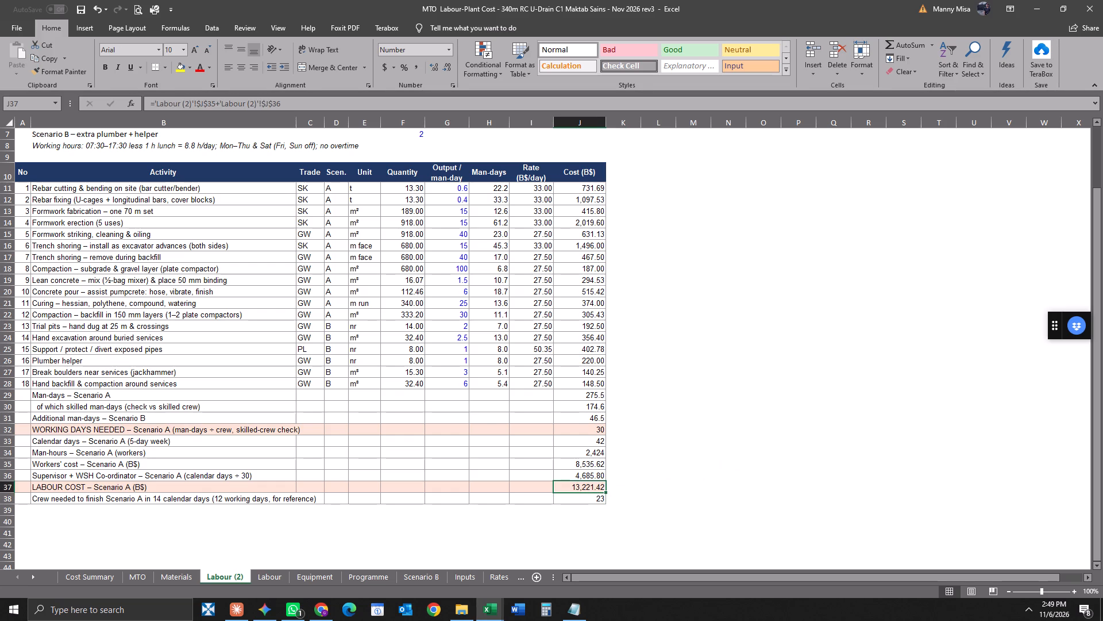
click(596, 430)
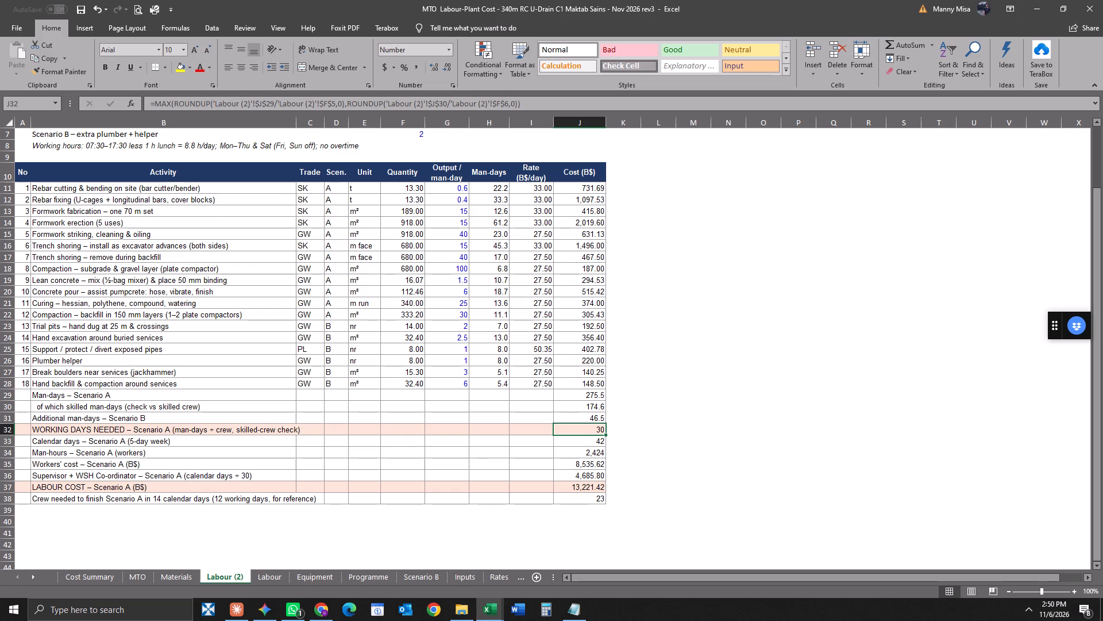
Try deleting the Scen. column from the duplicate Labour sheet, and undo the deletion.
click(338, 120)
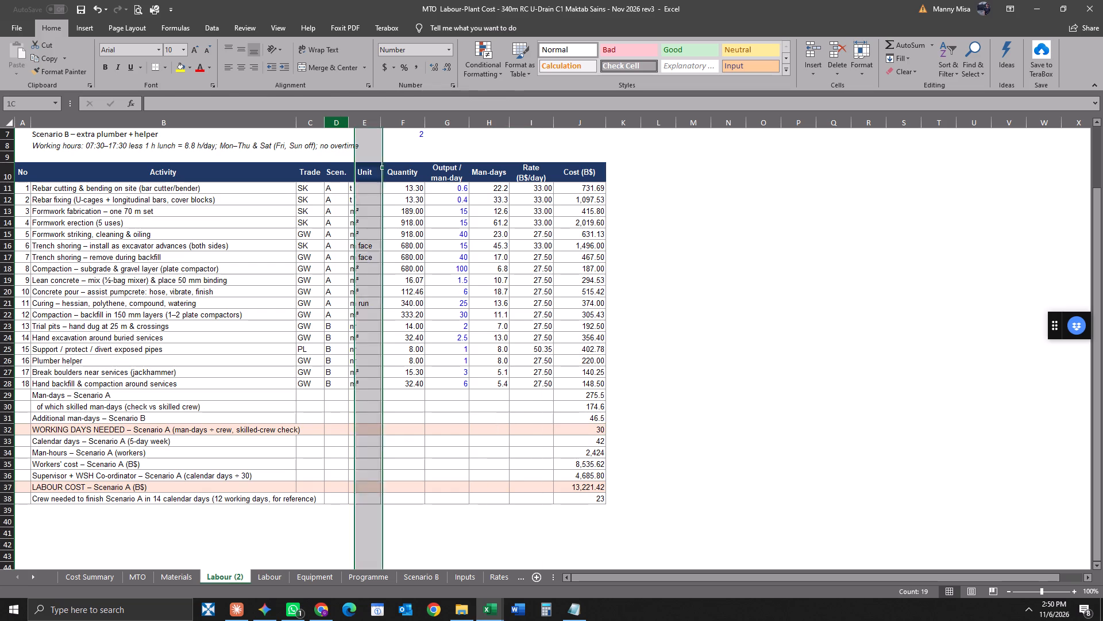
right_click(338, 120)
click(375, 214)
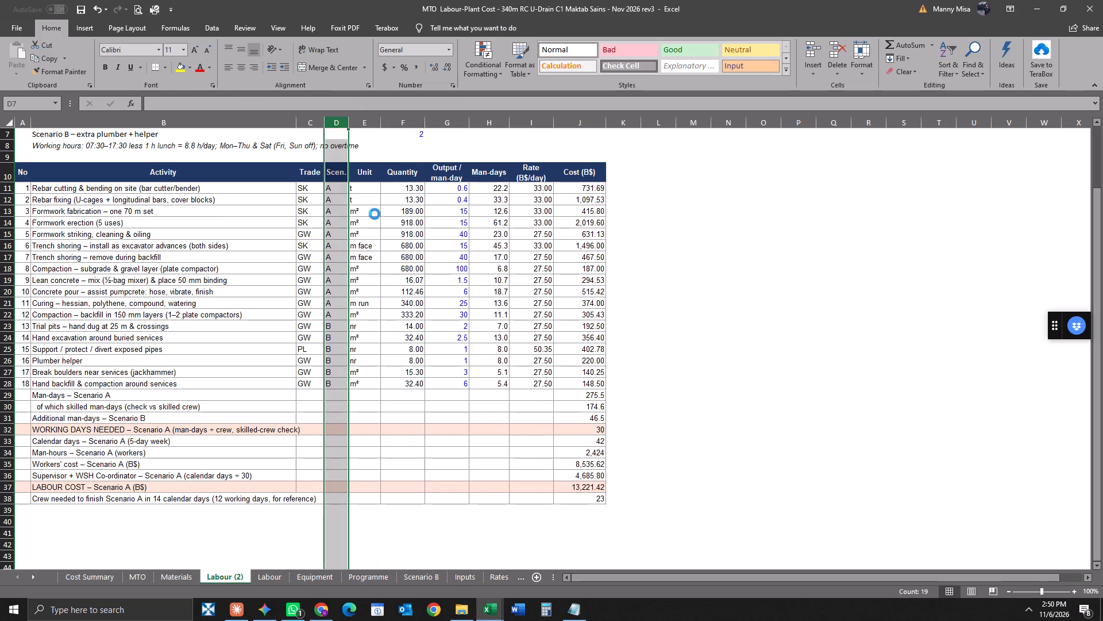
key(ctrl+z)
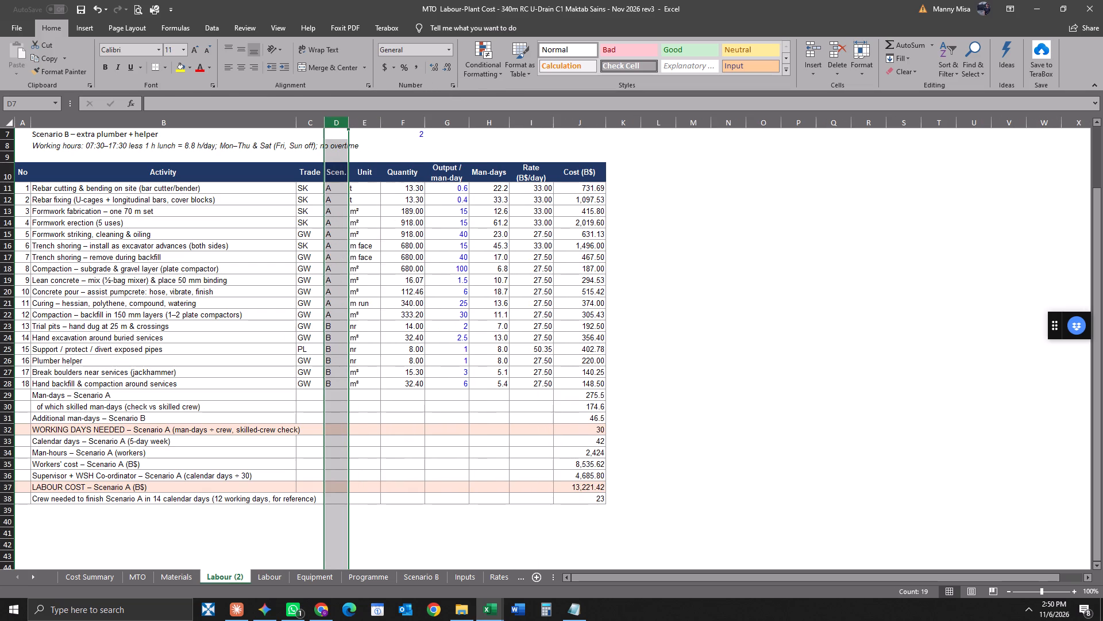
Delete the six Scenario B activity rows, numbers 13 to 18, from trial pits to hand backfill around services.
drag(8, 327, 8, 342)
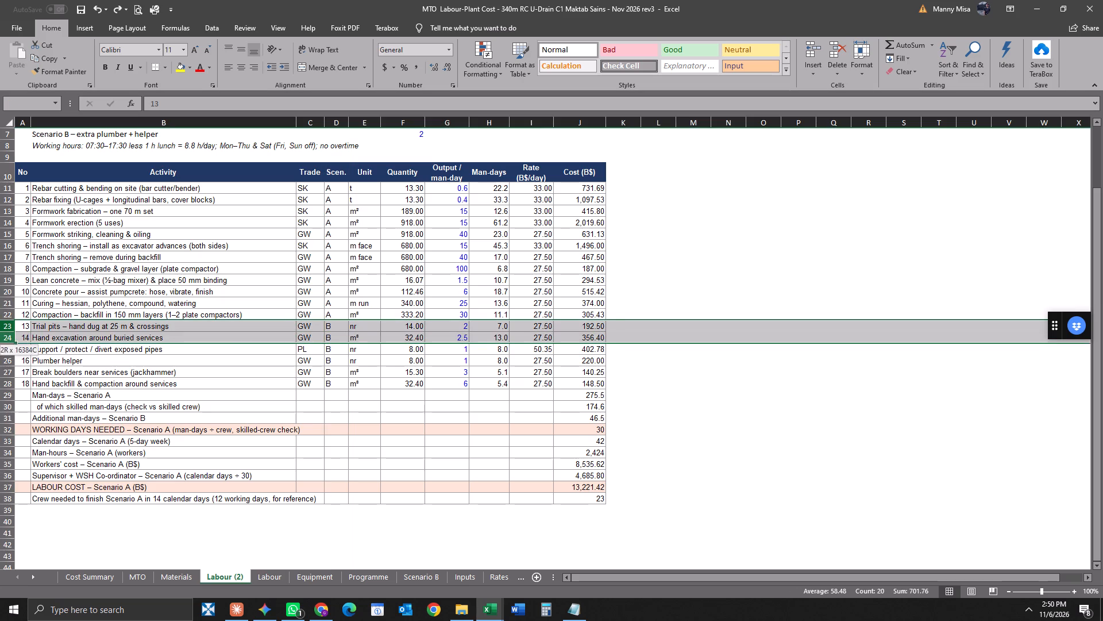
drag(8, 342, 3, 382)
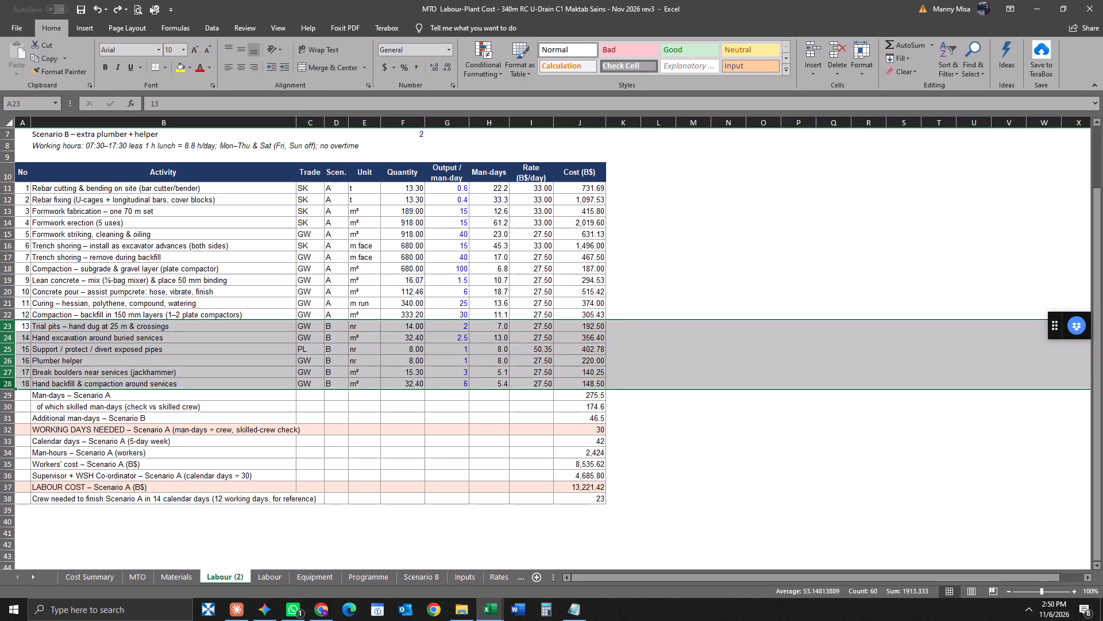
right_click(7, 338)
click(46, 429)
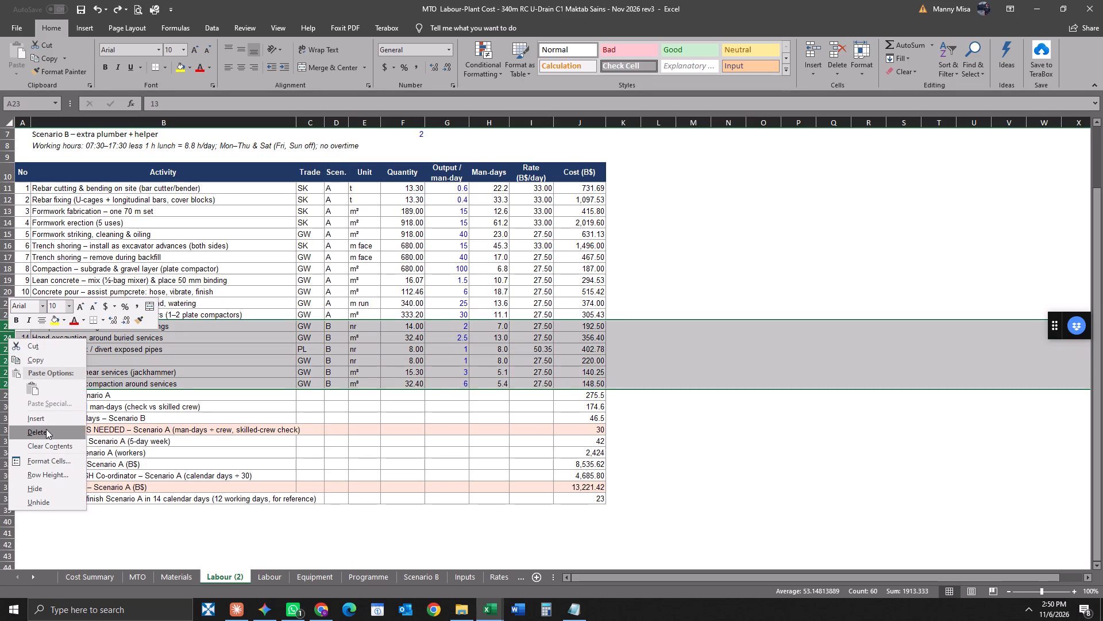
click(627, 503)
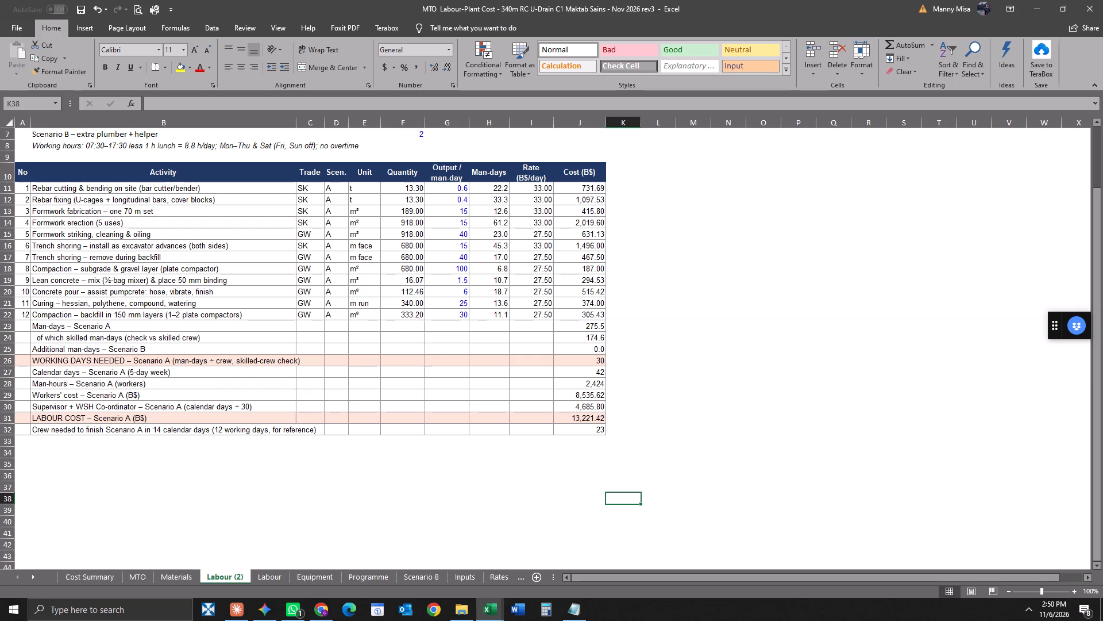
Delete the Additional man-days – Scenario B row from the duplicate Labour sheet's summary.
click(7, 350)
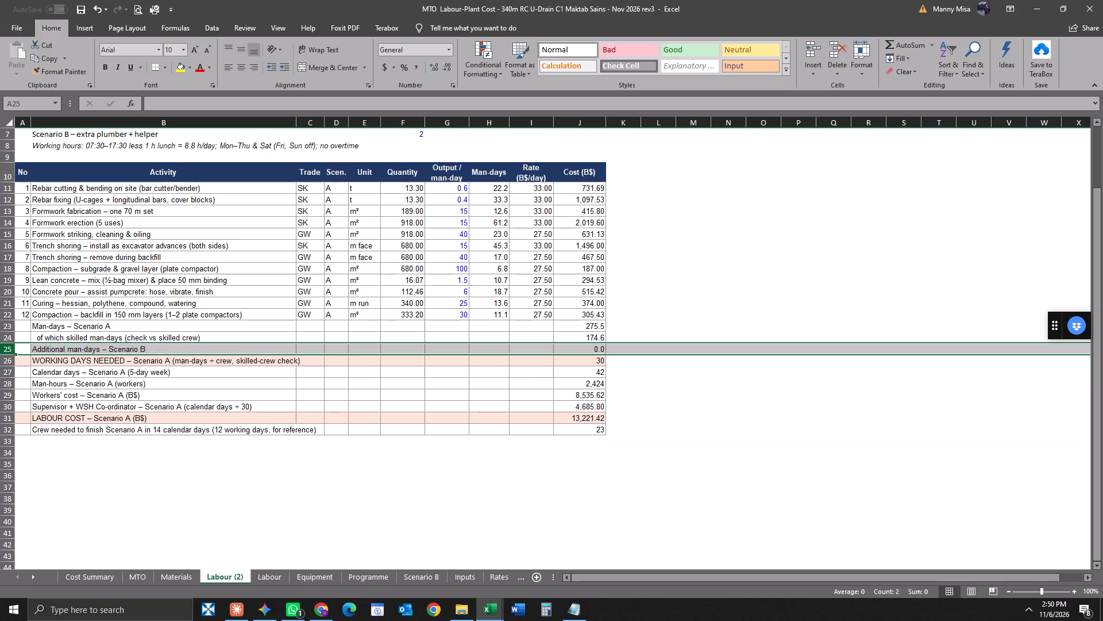
right_click(6, 350)
click(43, 448)
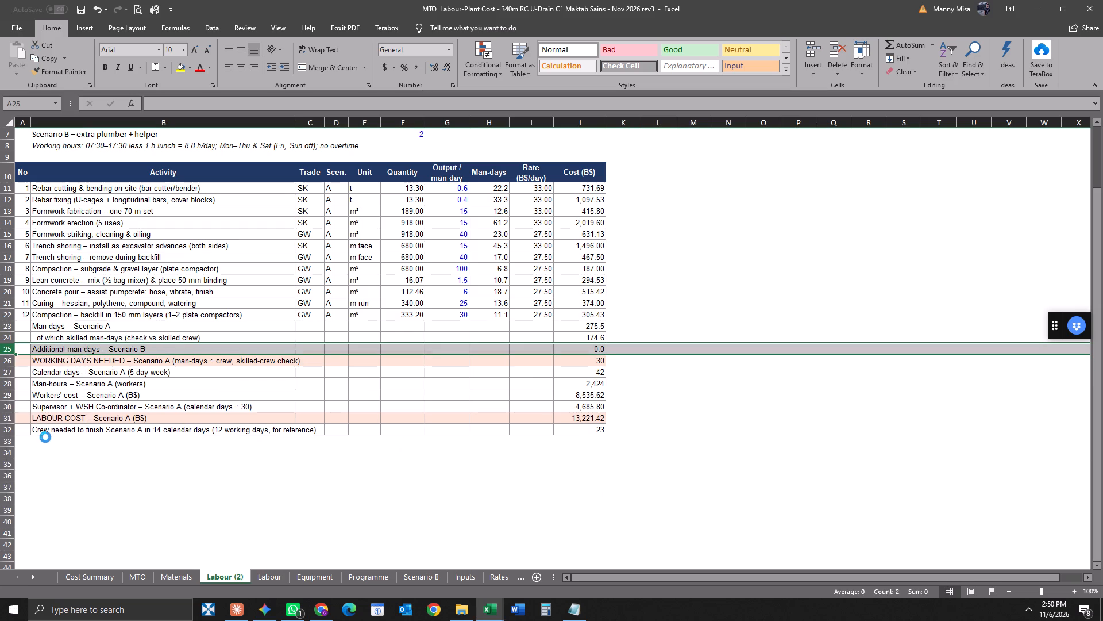
click(389, 501)
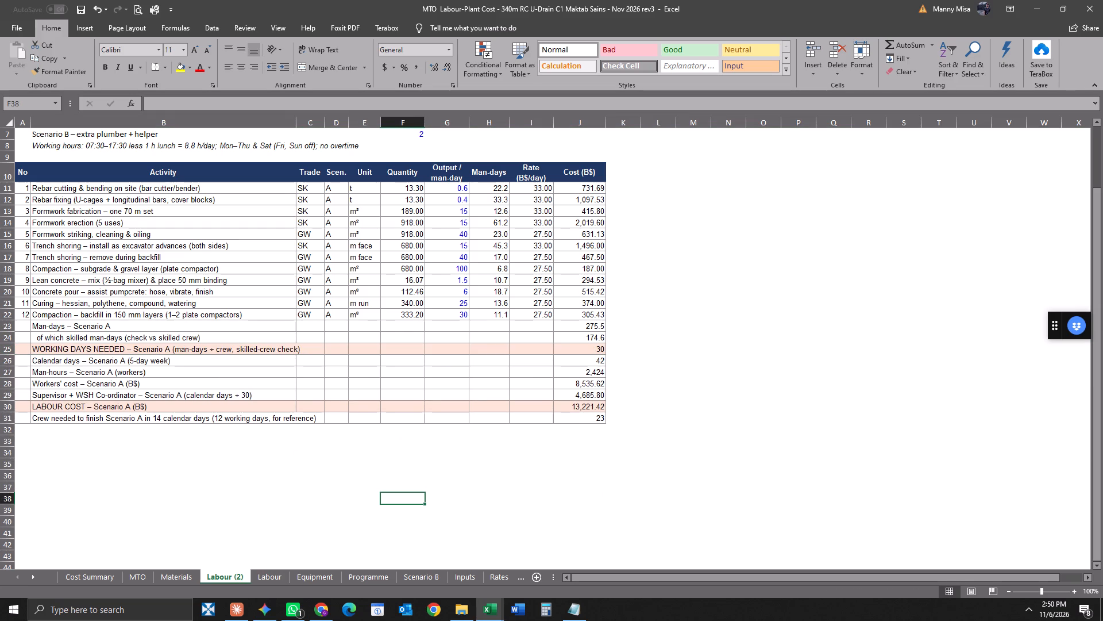
Examine the formulas for Scenario A working days, man-days and skilled man-days, and the ranges they reference.
click(567, 375)
click(580, 446)
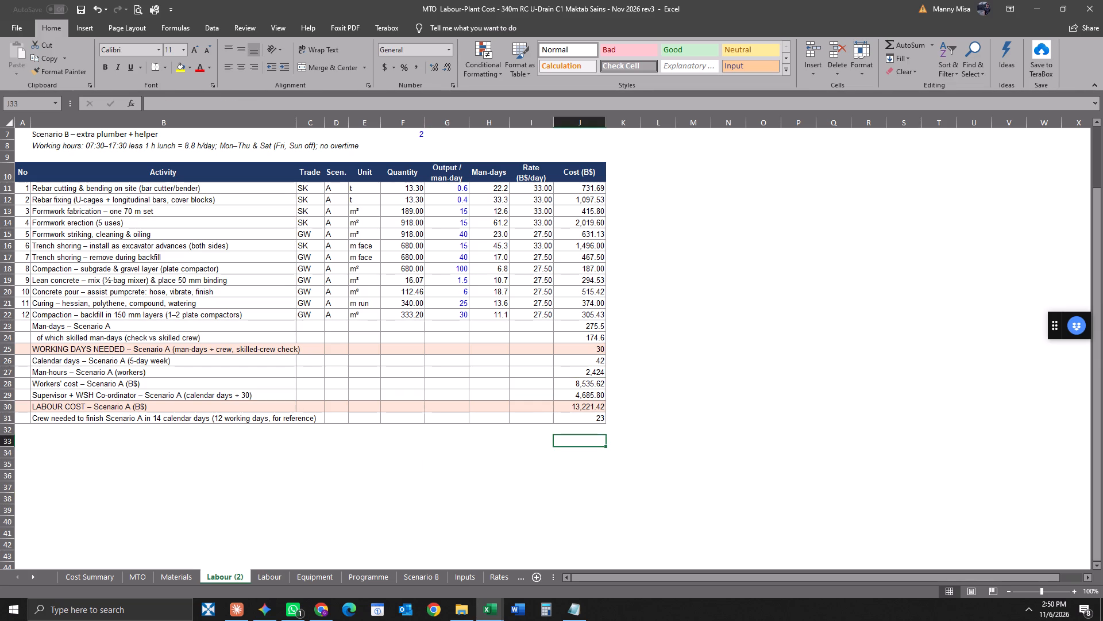
click(596, 350)
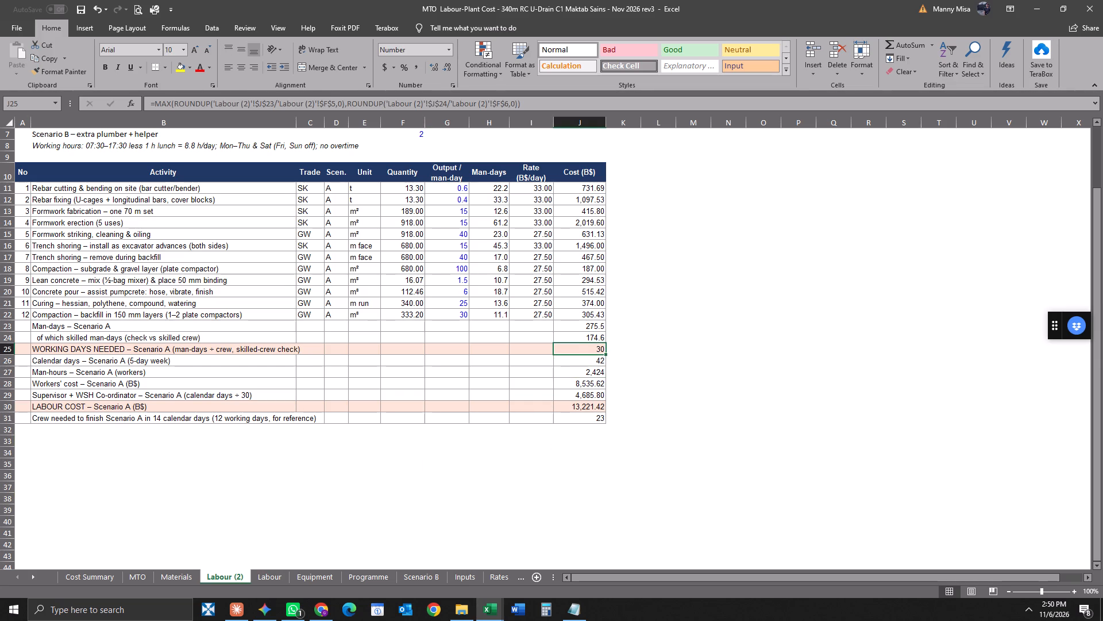
click(296, 100)
click(687, 286)
click(574, 325)
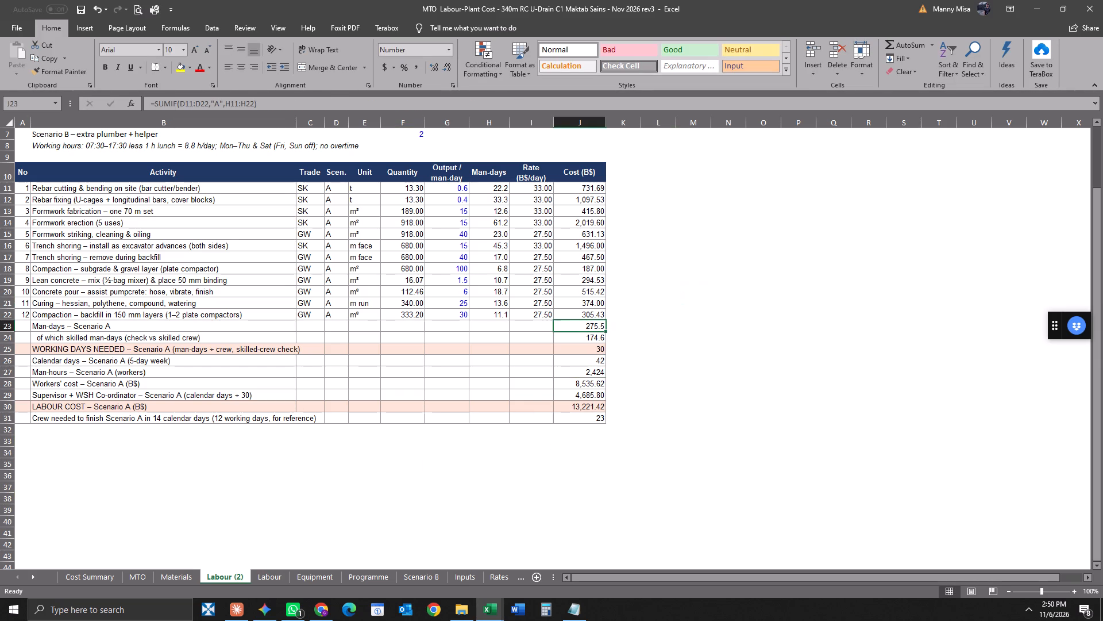
click(292, 103)
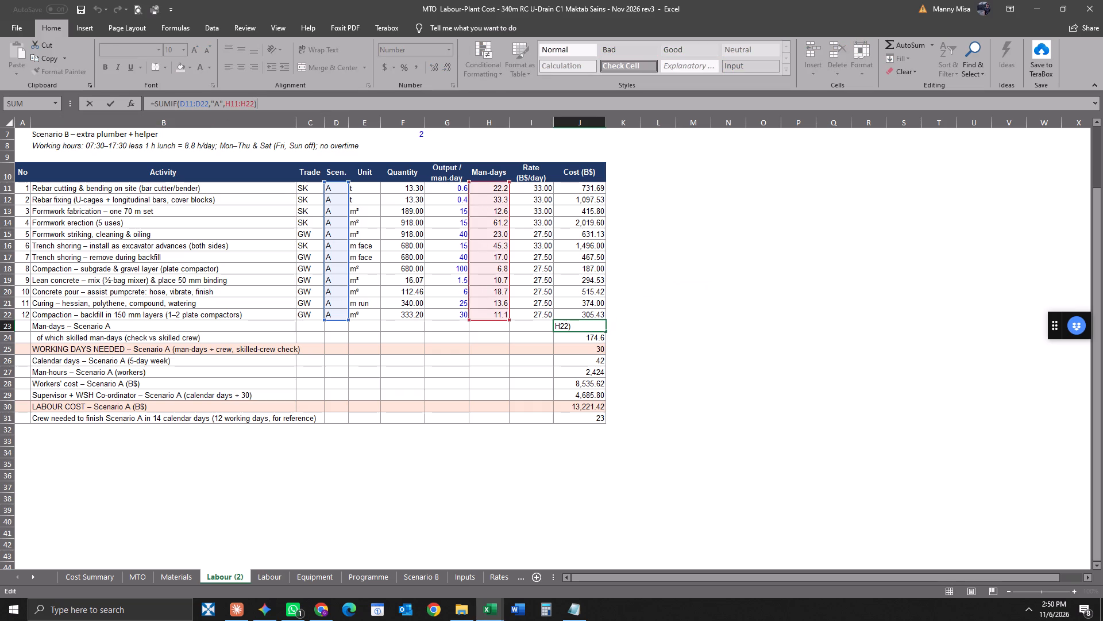
click(667, 357)
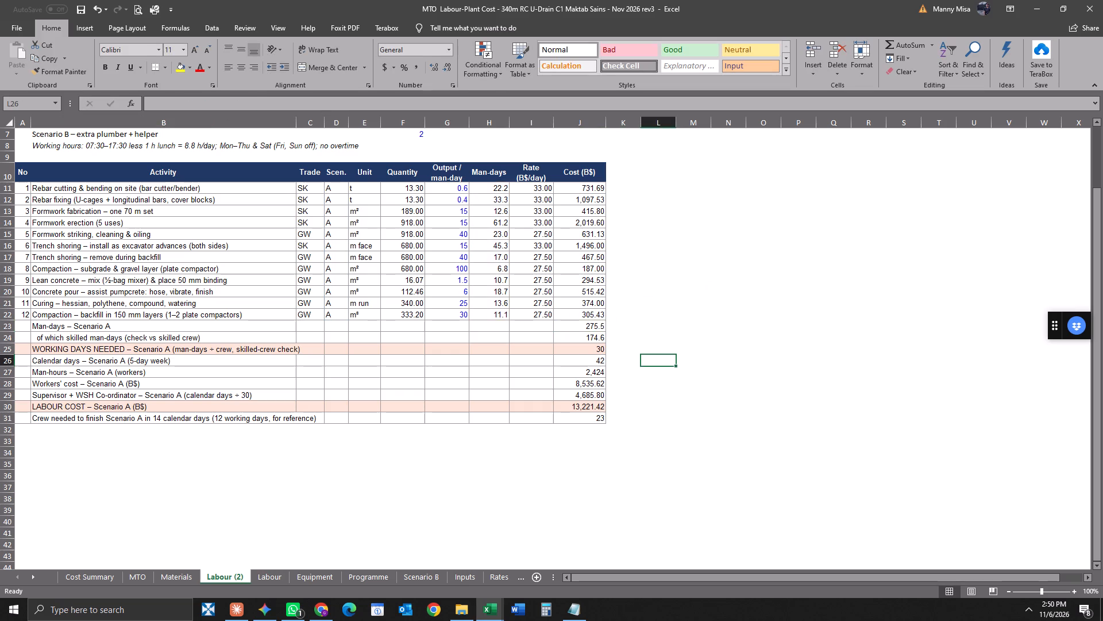
click(597, 337)
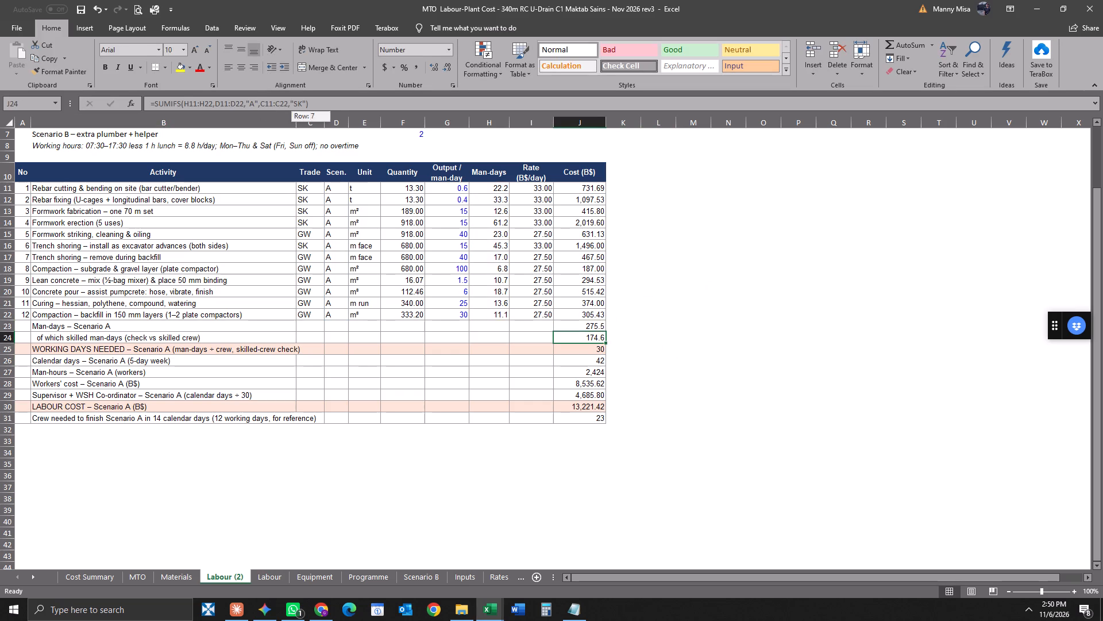
click(297, 102)
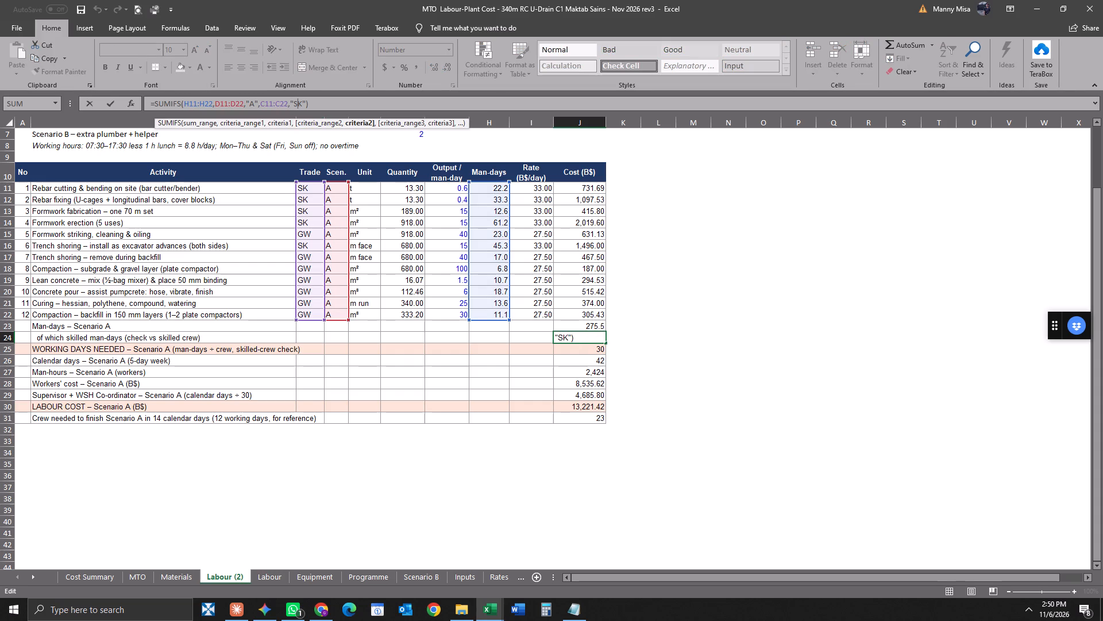
click(663, 254)
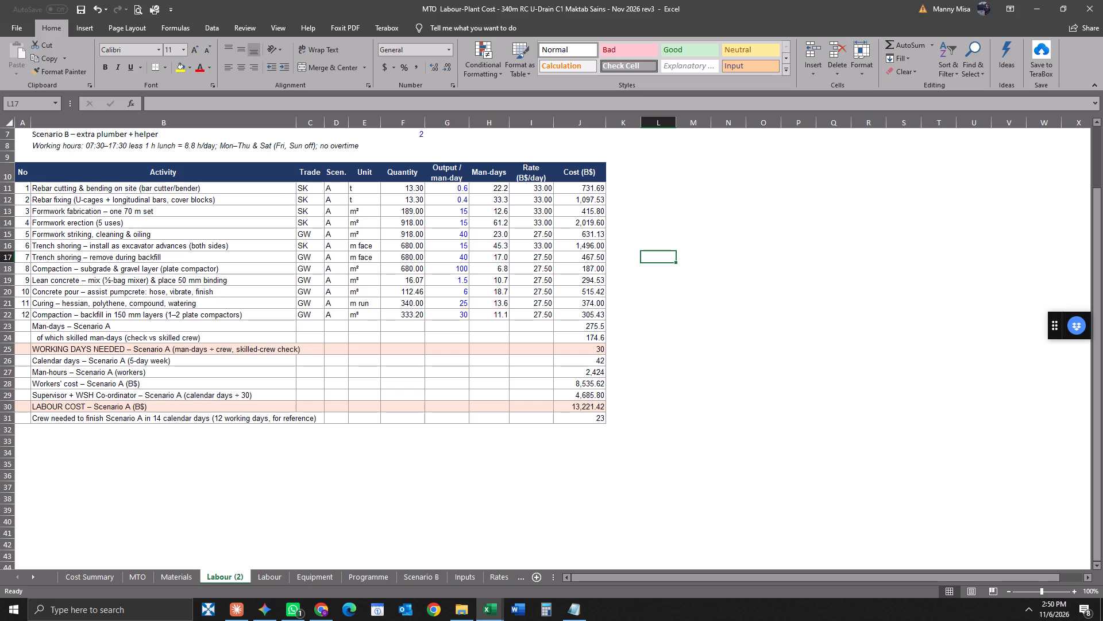
click(460, 210)
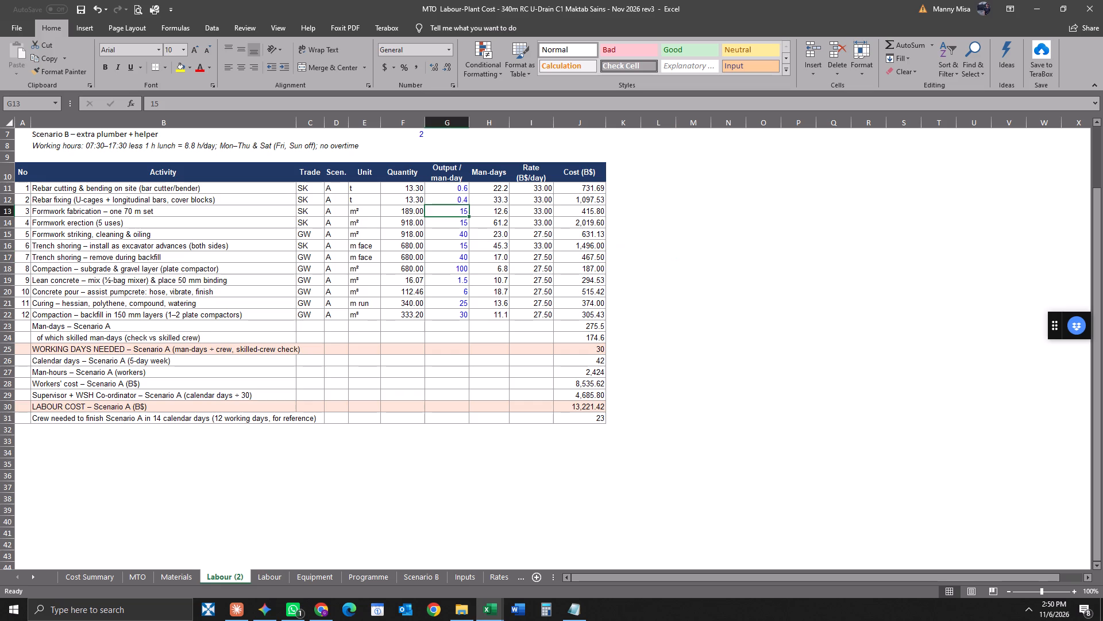
Delete the Scenario B – extra plumber + helper row from the duplicate Labour sheet's crew section.
drag(1097, 262, 1098, 179)
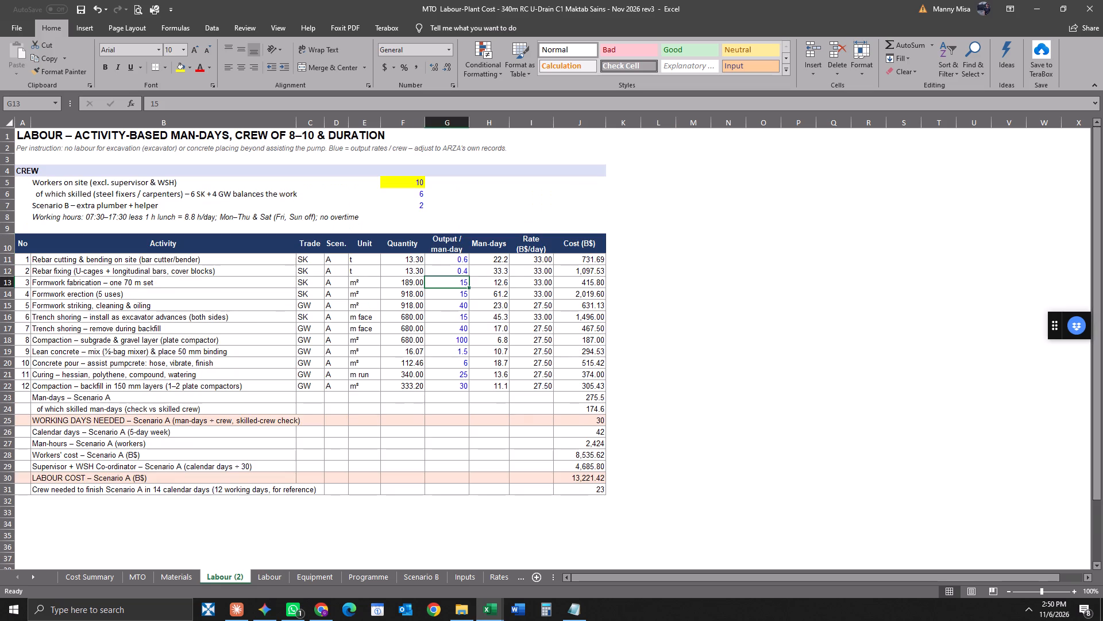
click(407, 200)
click(10, 205)
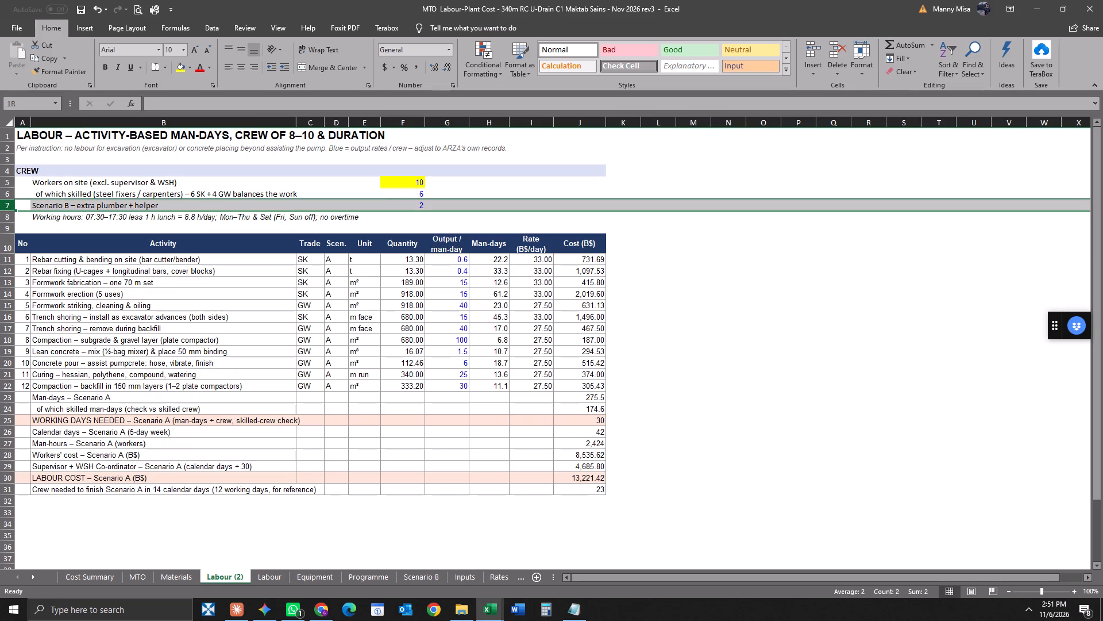
right_click(8, 205)
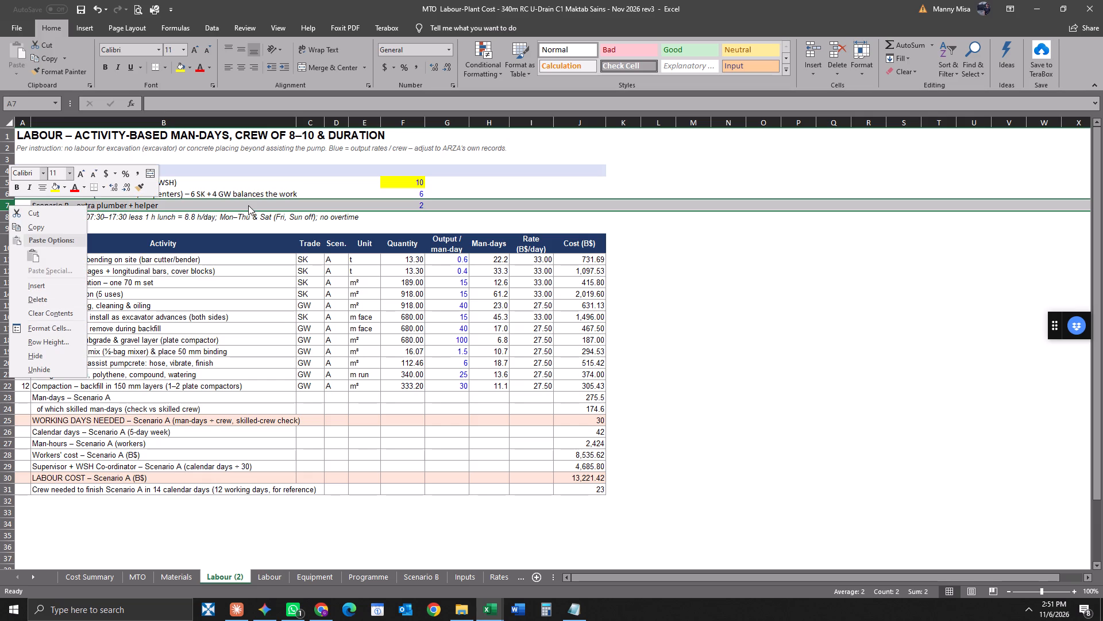
click(233, 210)
right_click(7, 206)
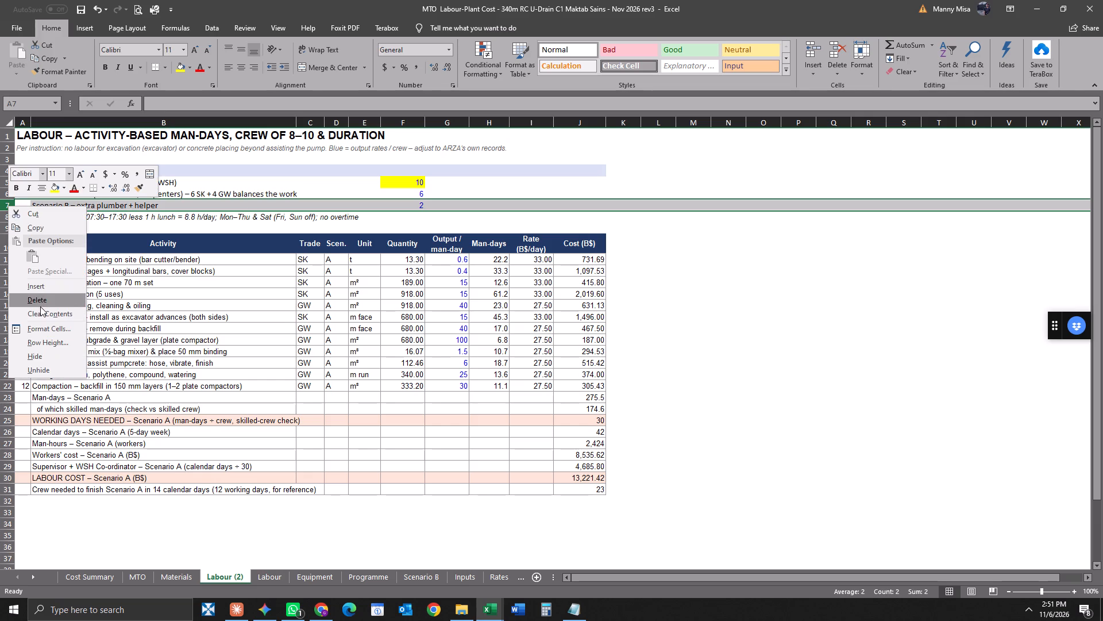
click(41, 300)
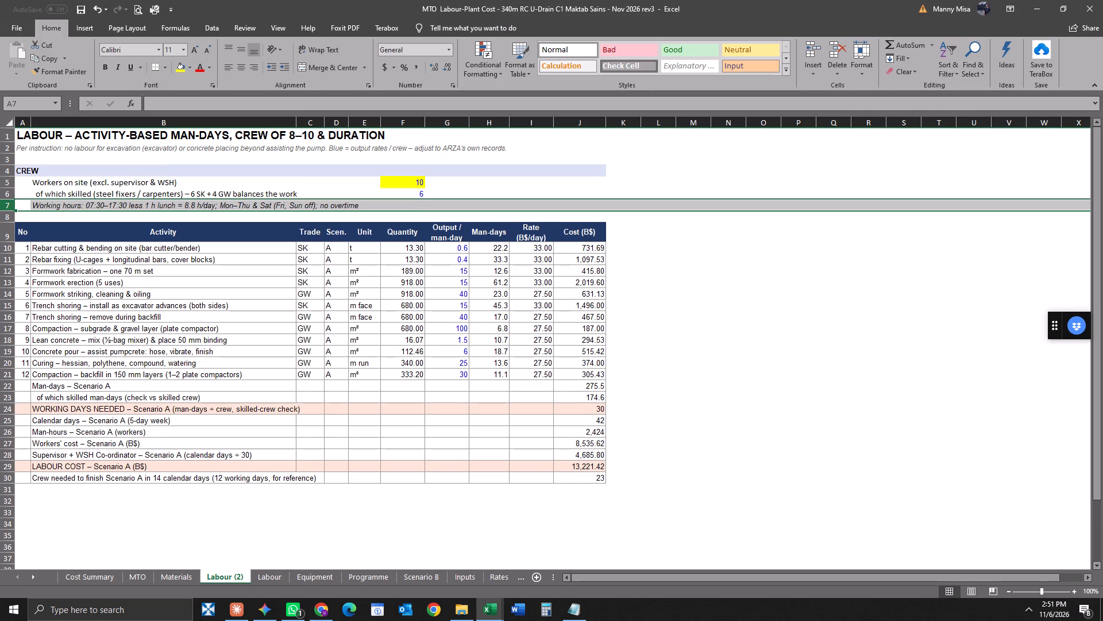
Examine the duplicate Labour sheet's crew inputs and the output, man-days and rate formulas behind the rebar and formwork activities.
click(217, 192)
click(218, 185)
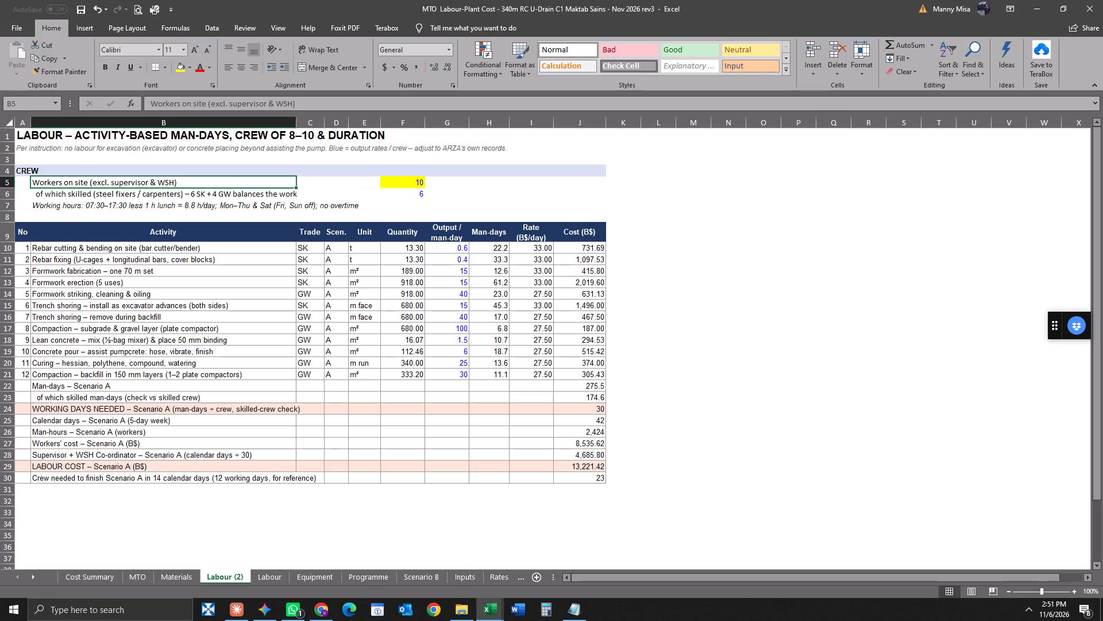
click(398, 192)
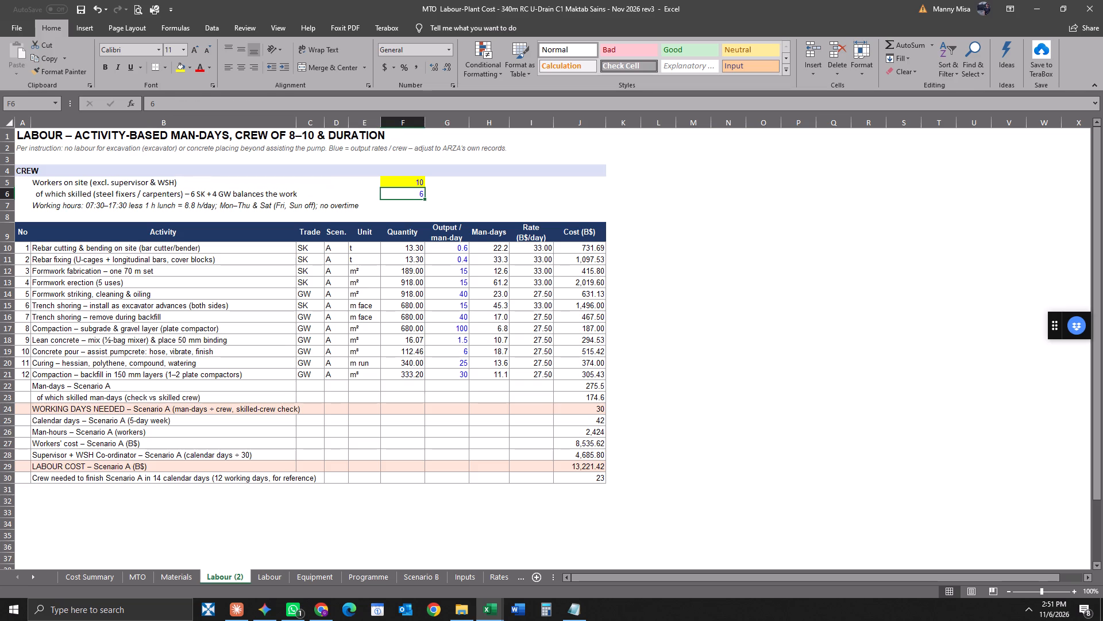
click(812, 316)
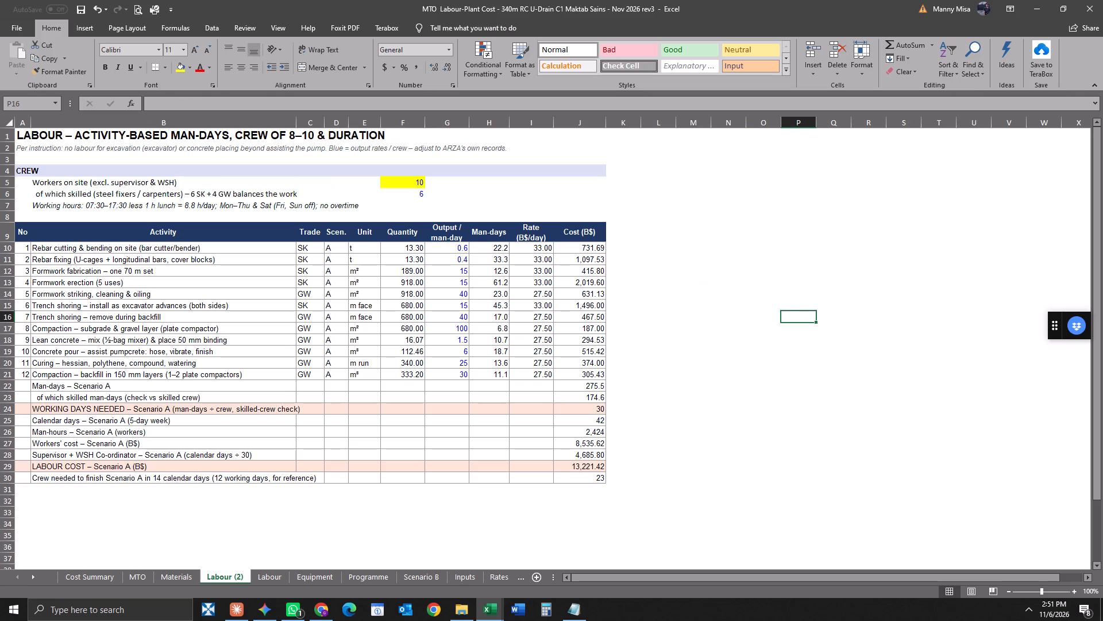
click(319, 248)
click(459, 249)
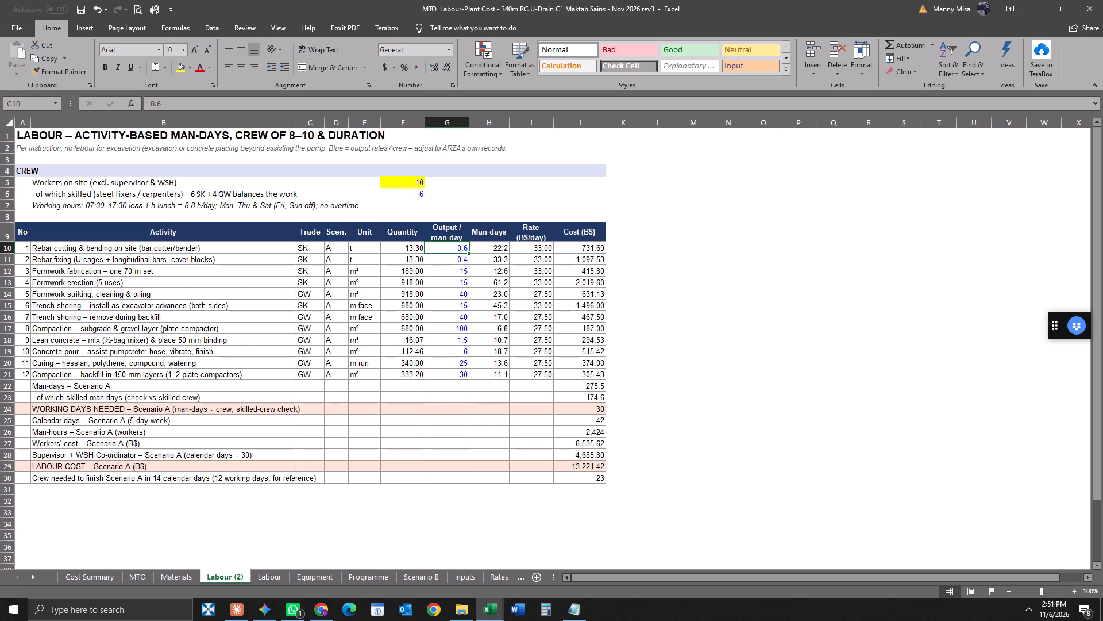
click(446, 260)
click(492, 248)
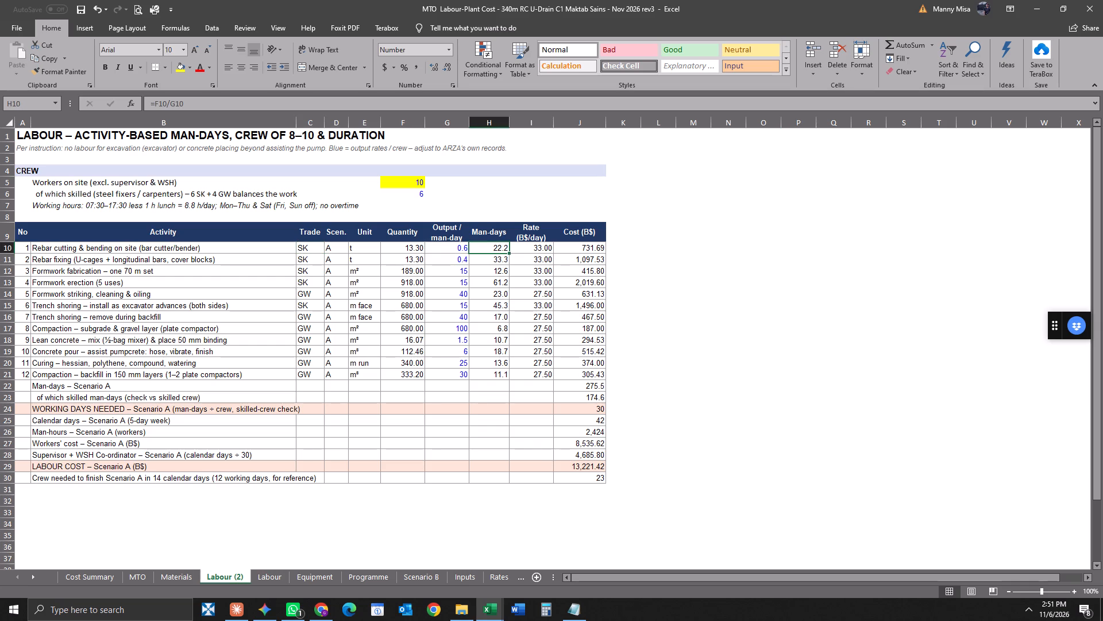
click(537, 247)
click(537, 273)
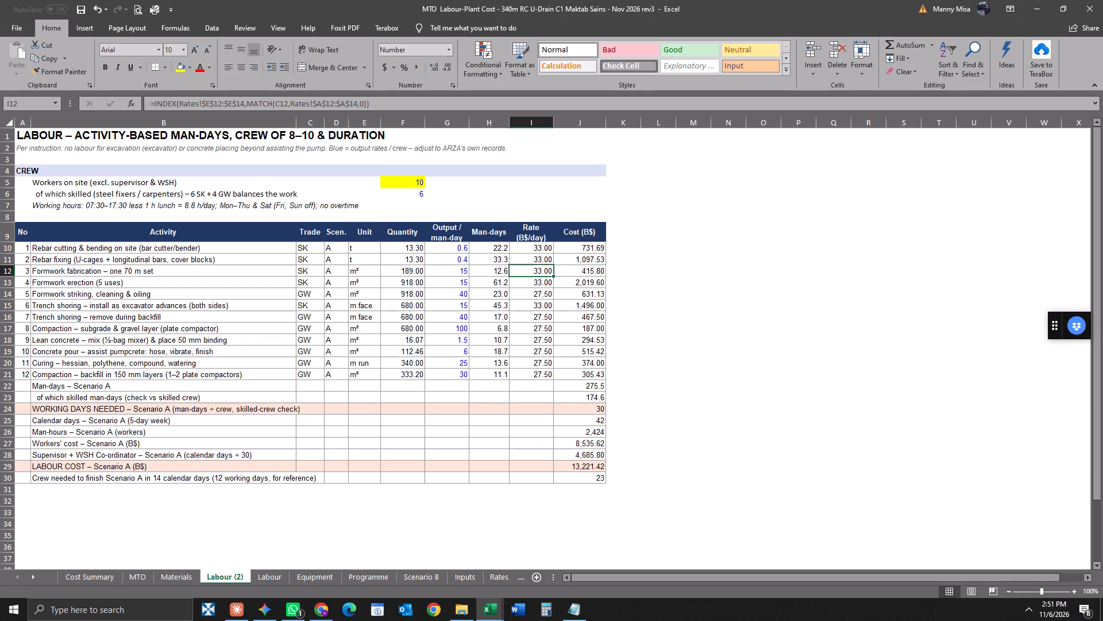
On the Rates sheet, set the man-day all-in rate for skilled workers (SK) to 27.
click(495, 578)
click(415, 281)
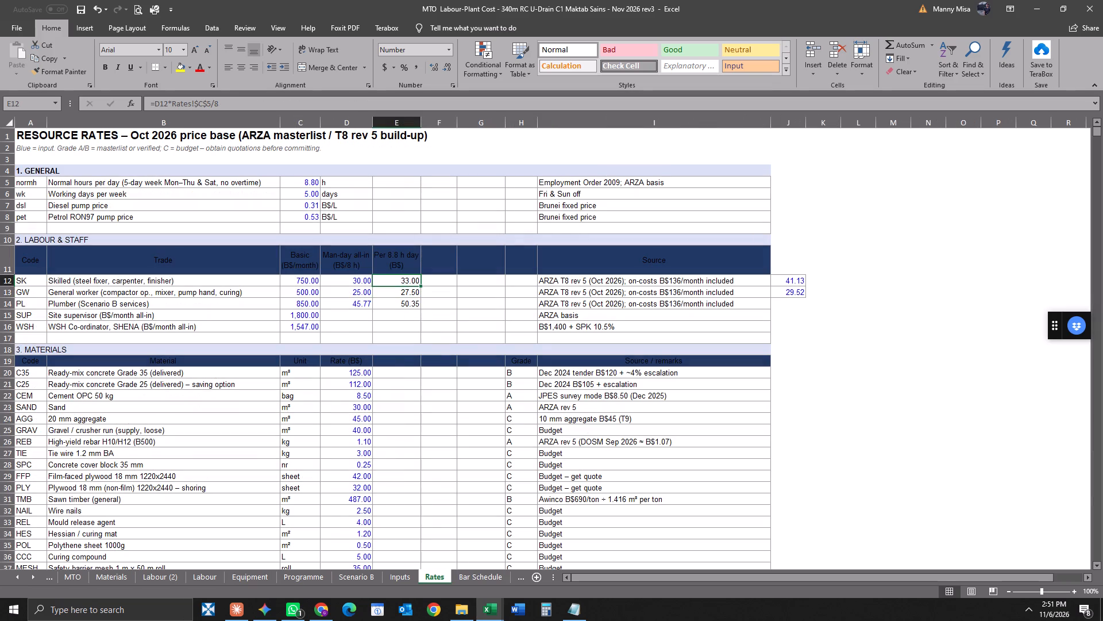
click(344, 280)
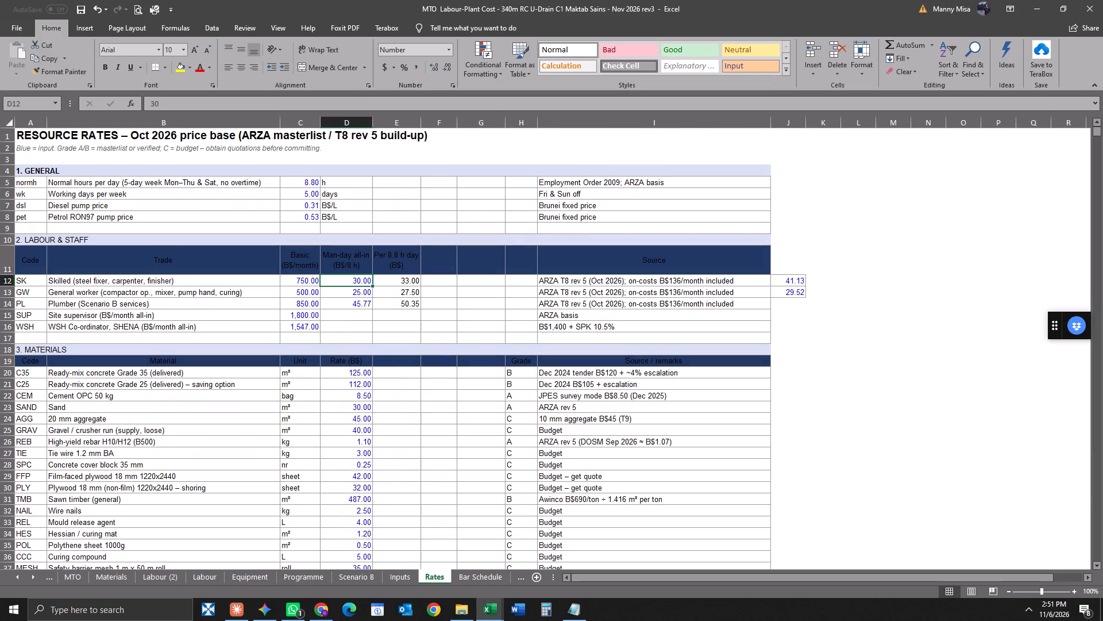
click(411, 281)
click(351, 281)
key(2)
key(7)
click(357, 294)
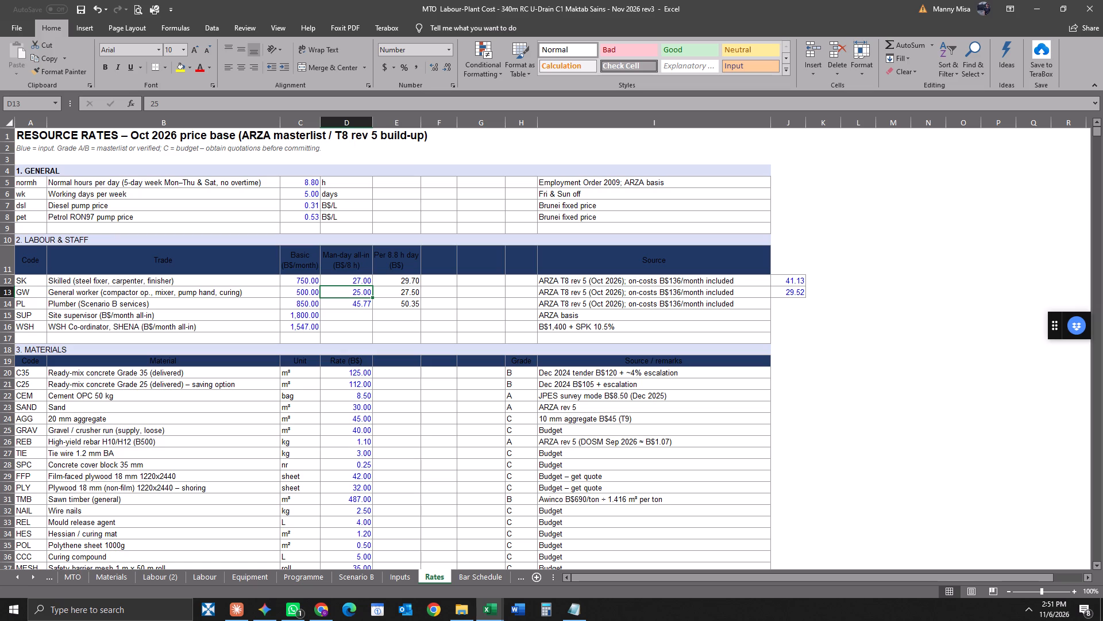
Switch to File Explorer and open PHOTO.pdf from the PDF folder of 03 GADONG BLOK A & BLOK B on the KINGSTON drive.
click(1046, 5)
click(454, 614)
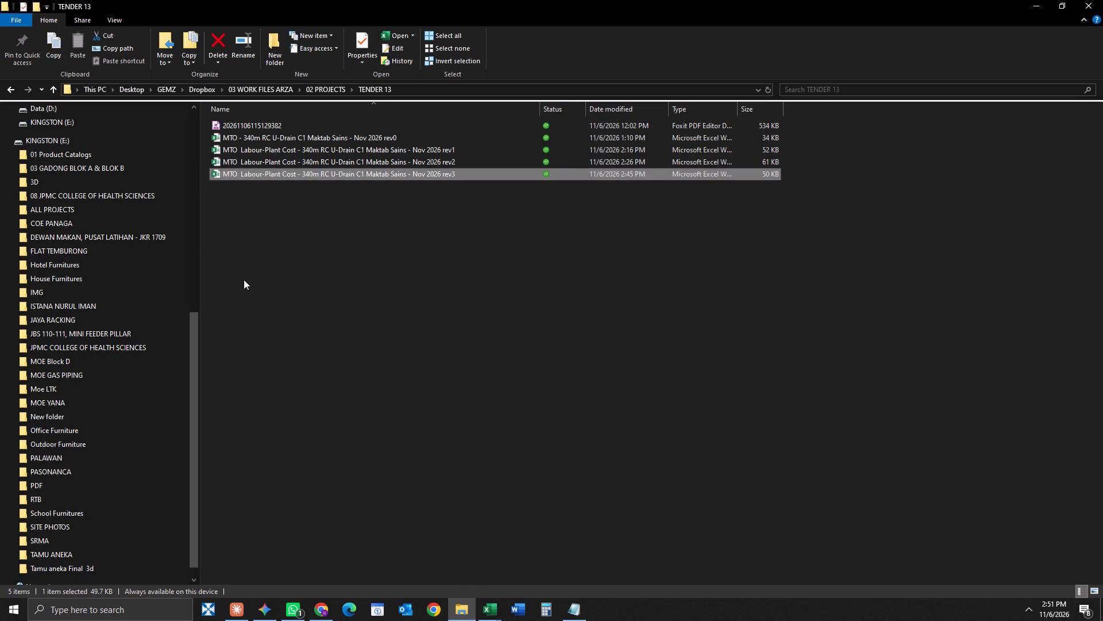
double_click(71, 172)
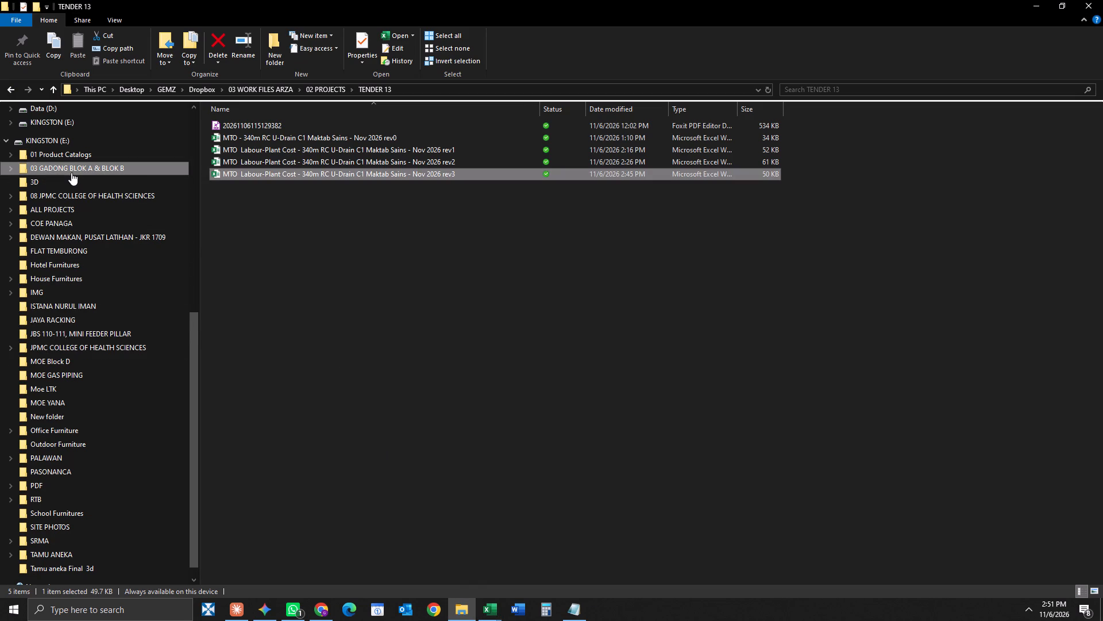
double_click(74, 229)
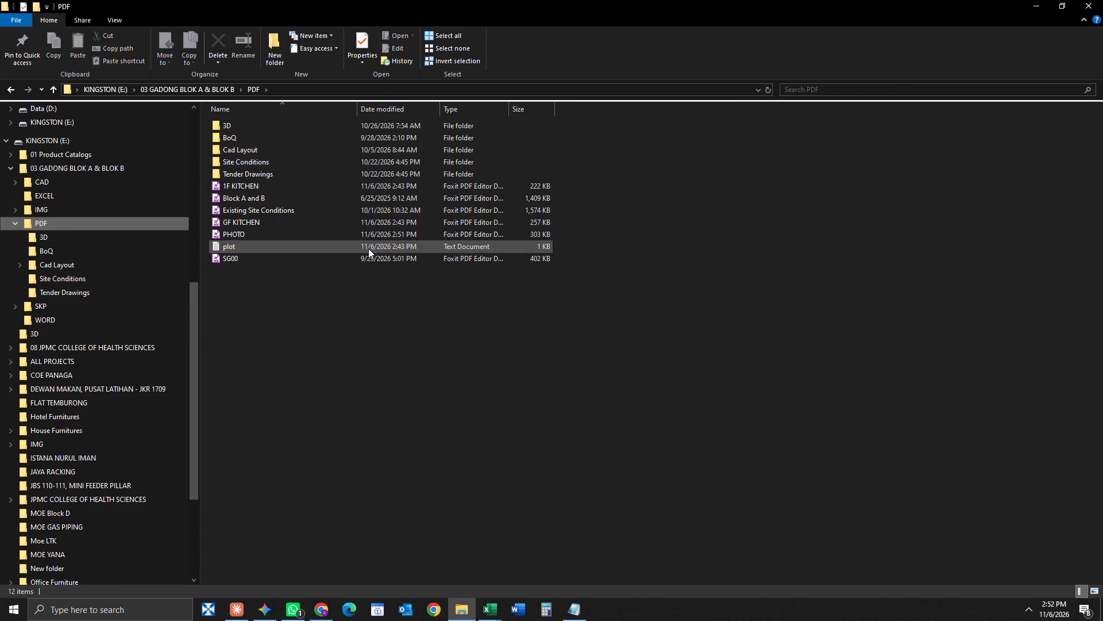
double_click(278, 228)
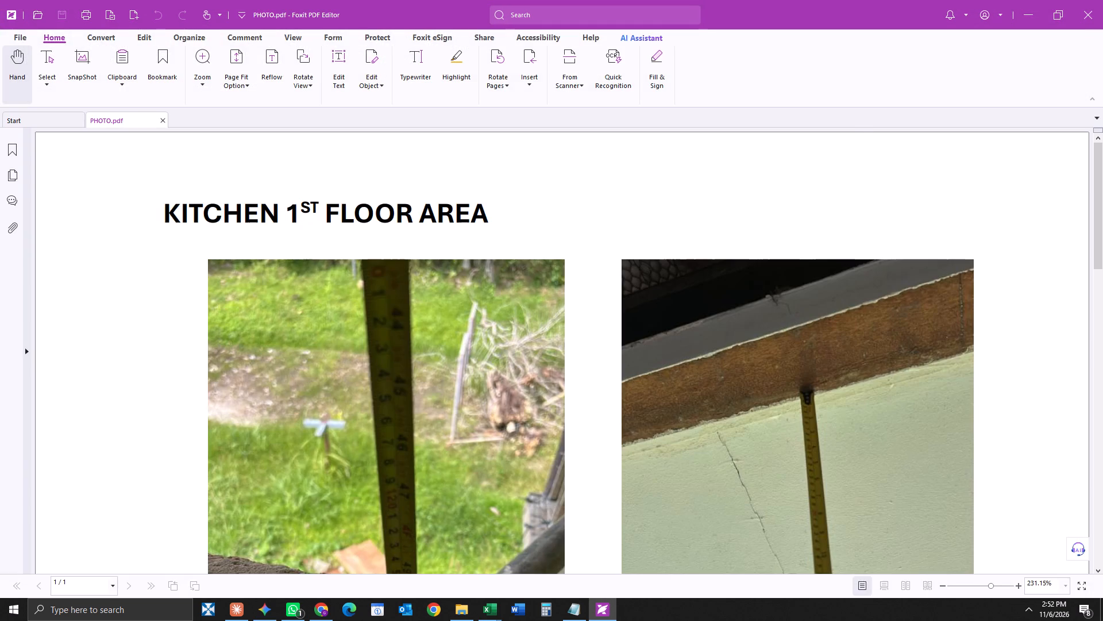
Print all pages of PHOTO.pdf on the Brother DCP-T720DW printer with grayscale printing turned off.
key(ctrl+p)
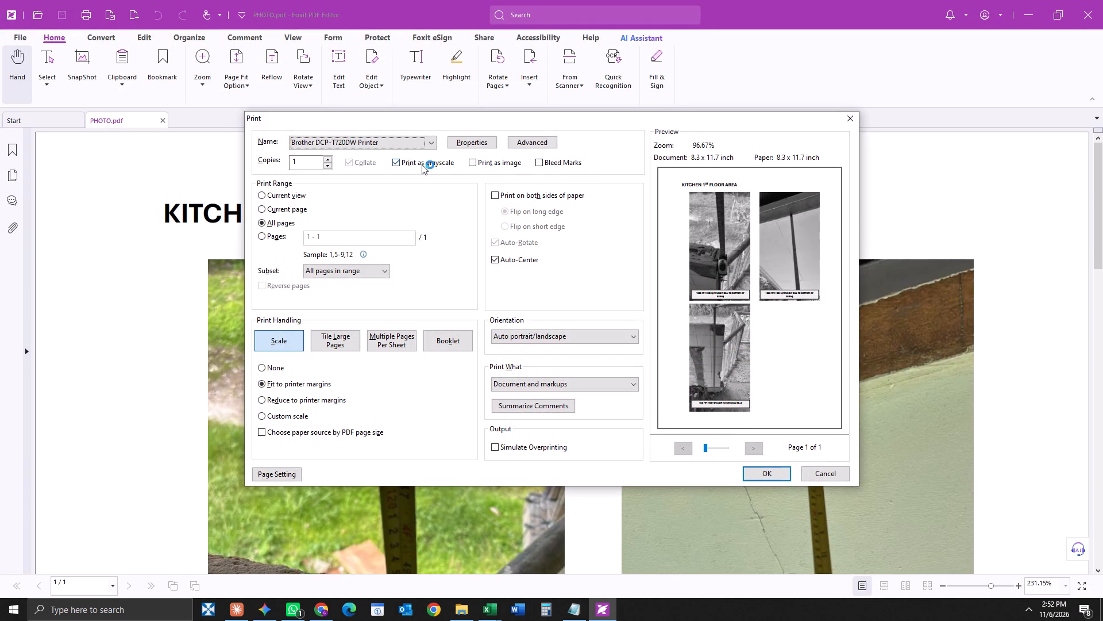
click(422, 164)
click(758, 474)
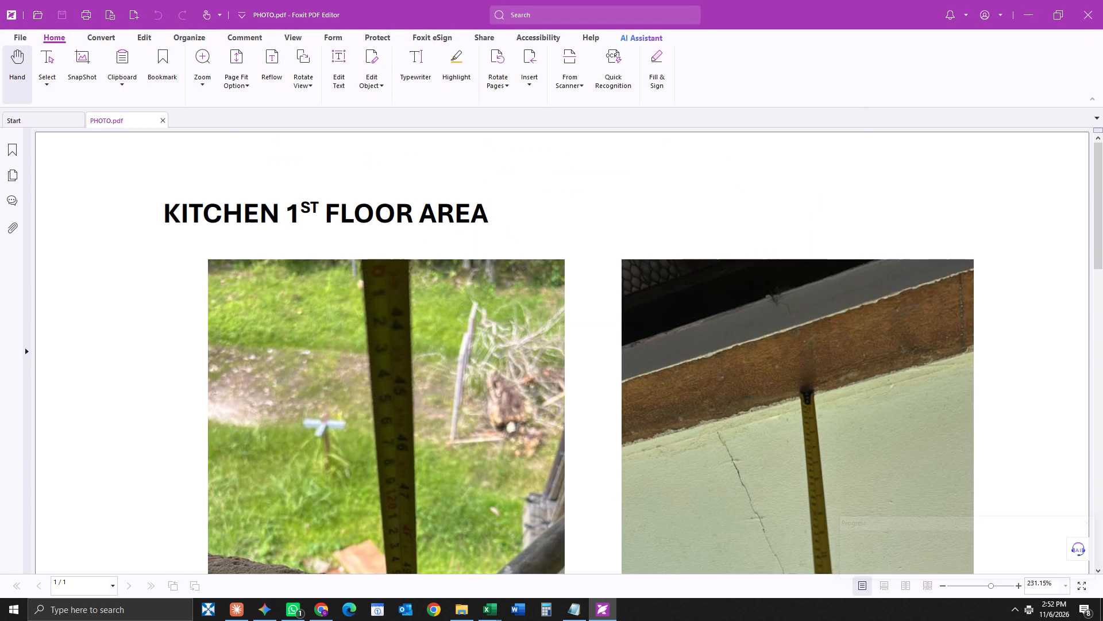
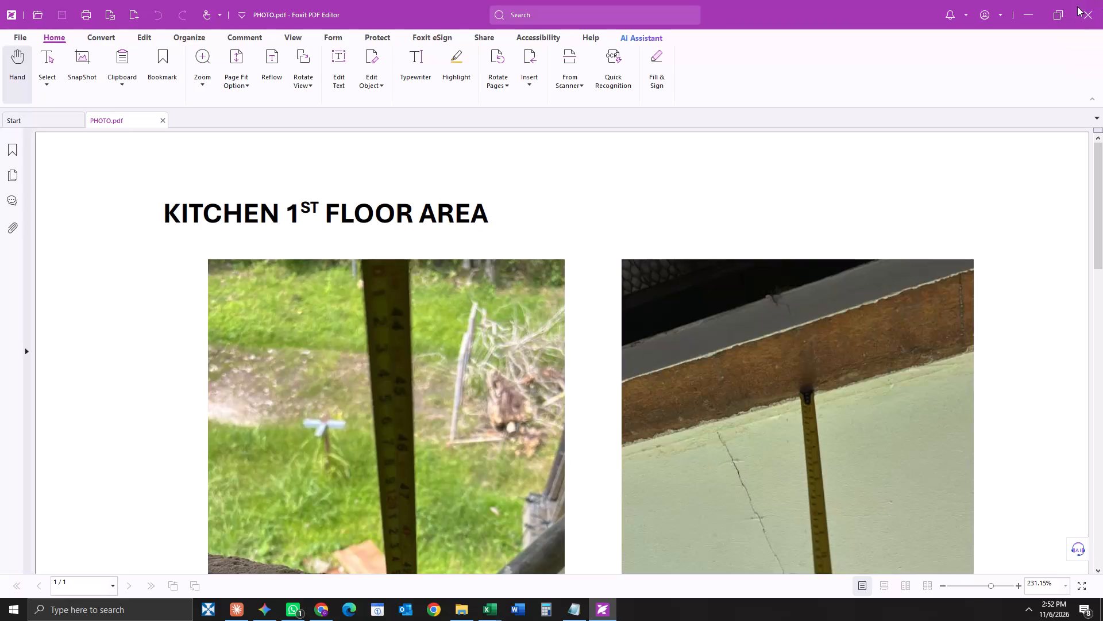
Switch to the rev3 cost workbook in Excel and set the Rates sheet's man-day all-in rates to 25 for SK and 21 for GW.
click(1026, 14)
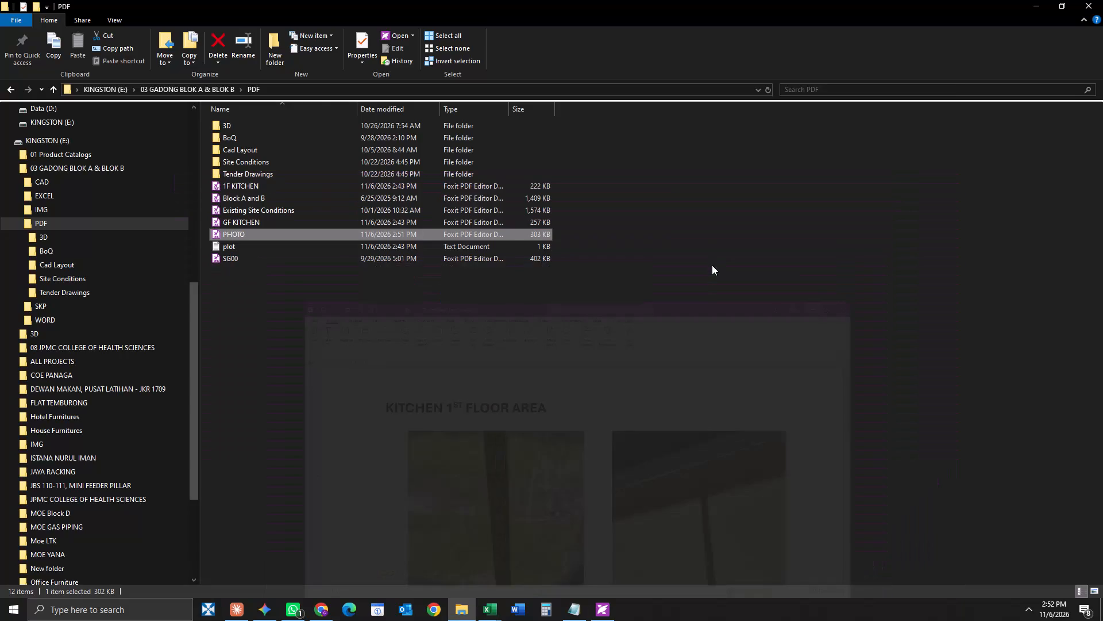
click(491, 611)
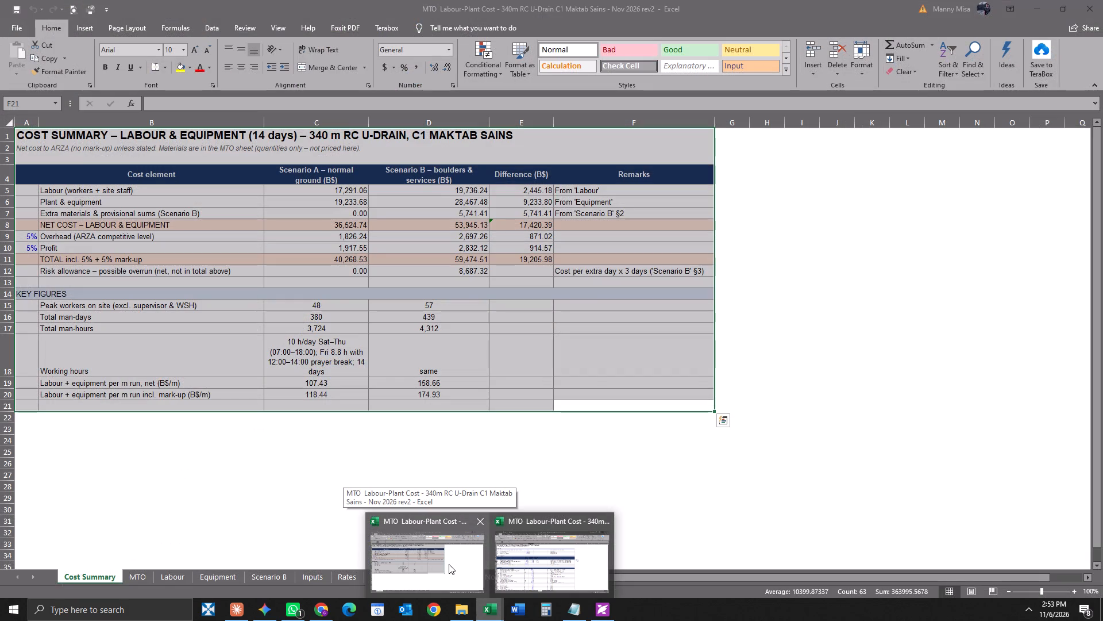
click(500, 562)
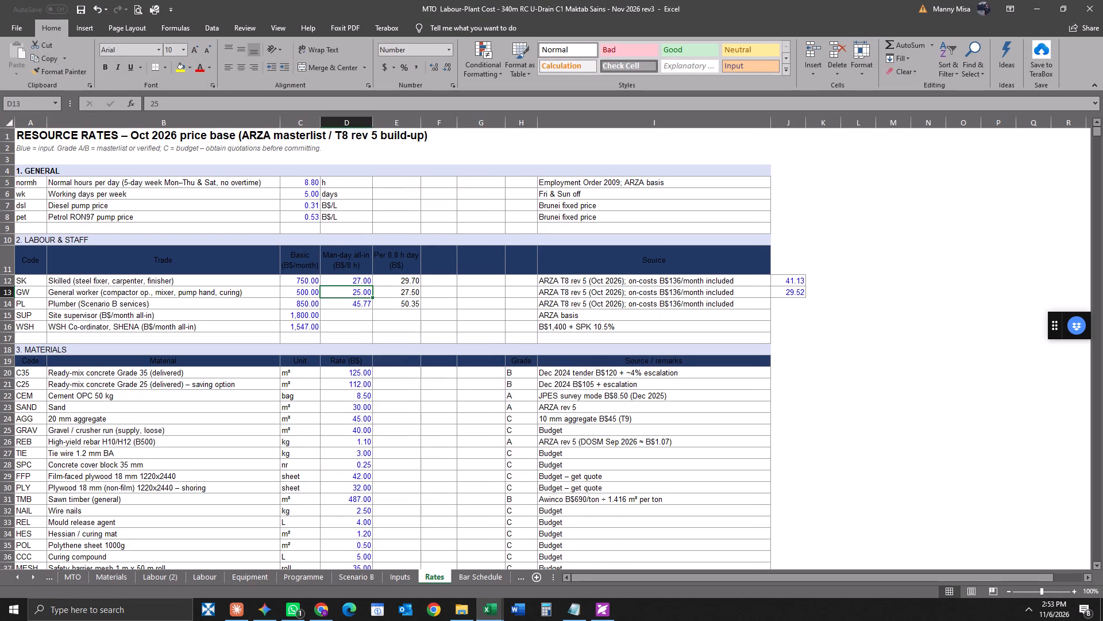
click(364, 280)
key(2)
key(5)
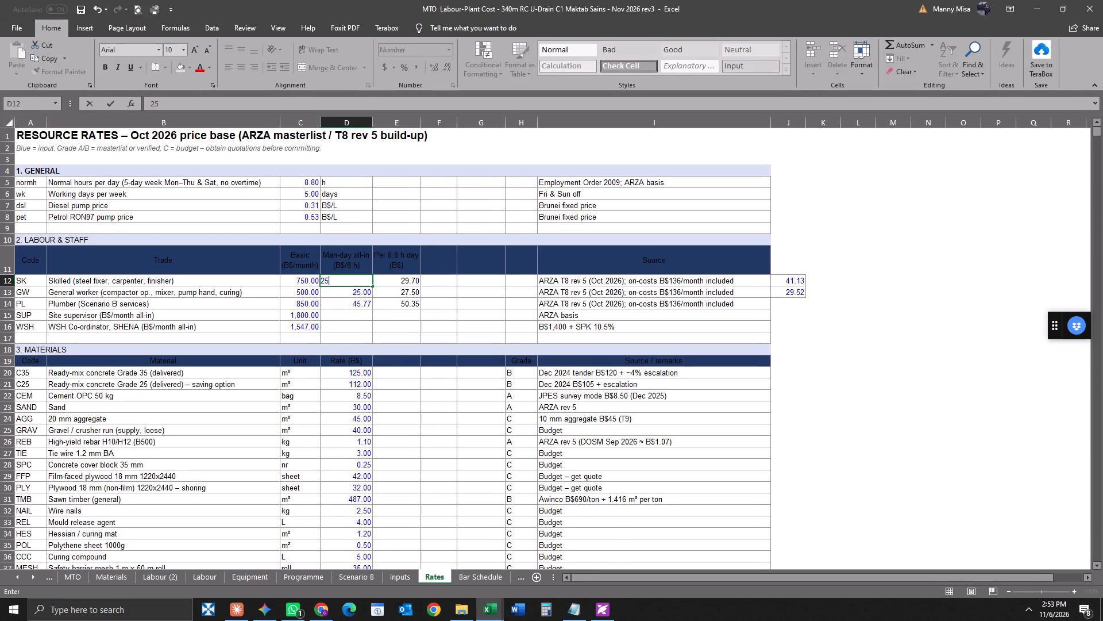
click(365, 295)
text(21)
click(369, 323)
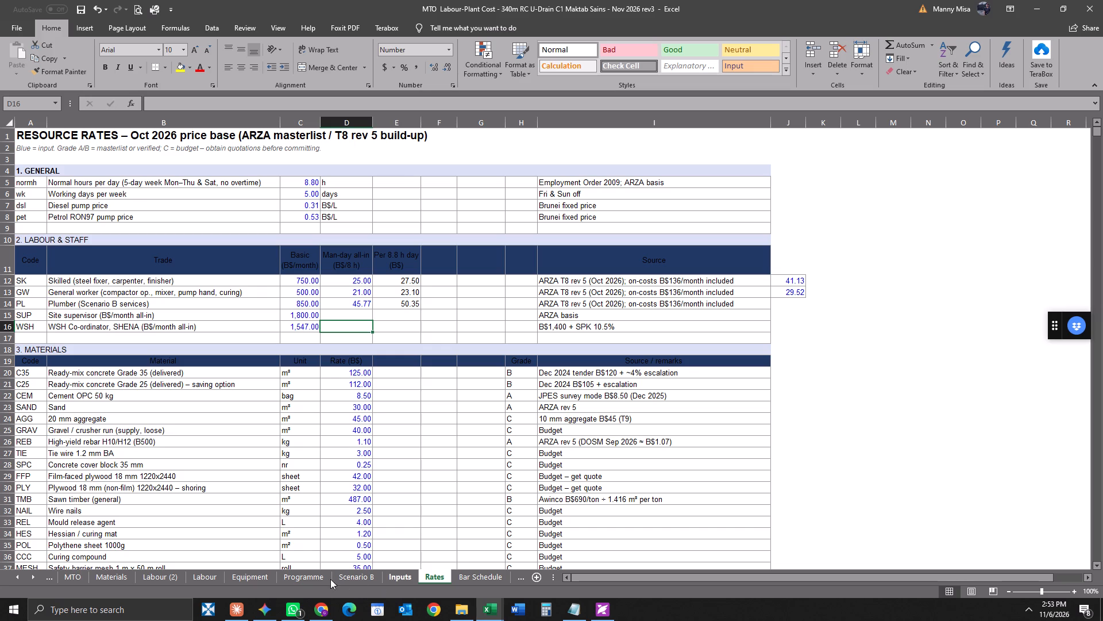
Prepare the Labour (2) sheet for printing, with scaling set to Fit Sheet on One Page.
click(166, 582)
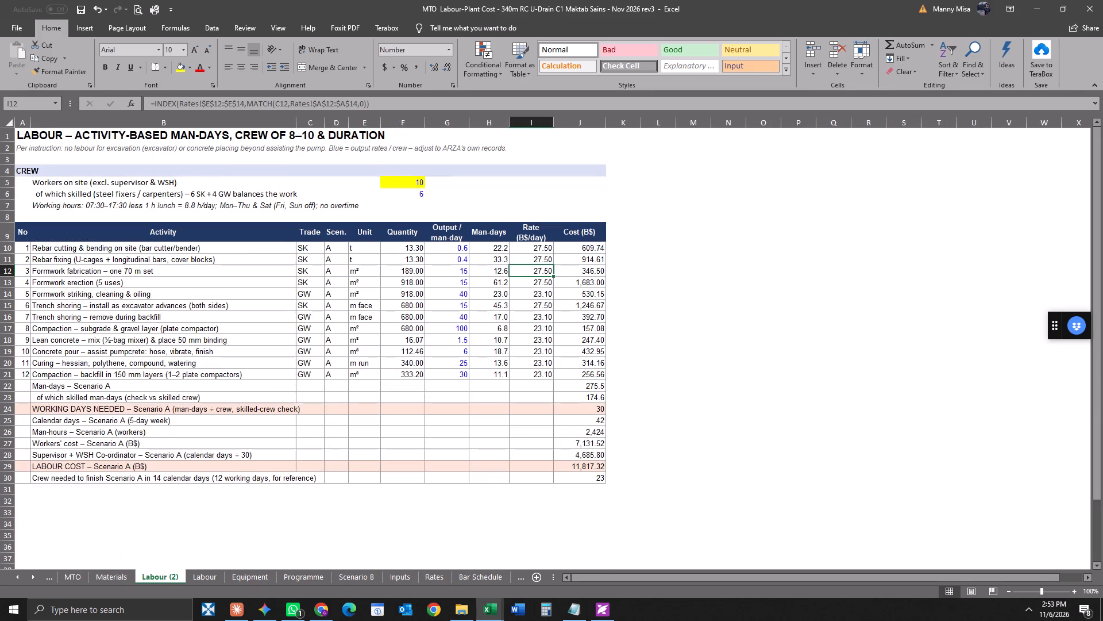
click(726, 347)
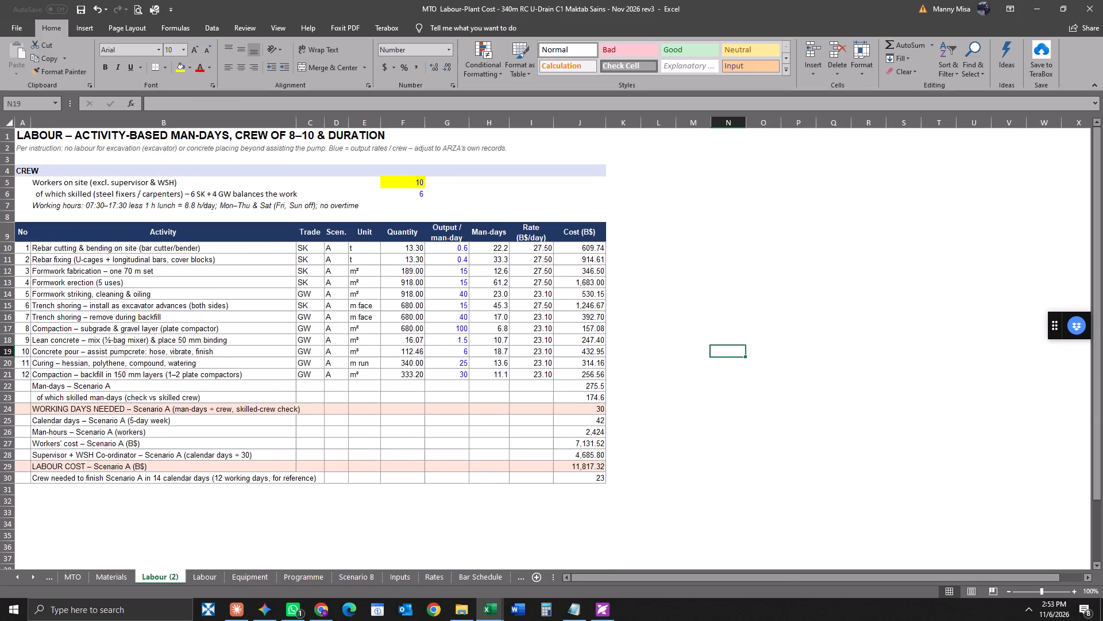
click(595, 409)
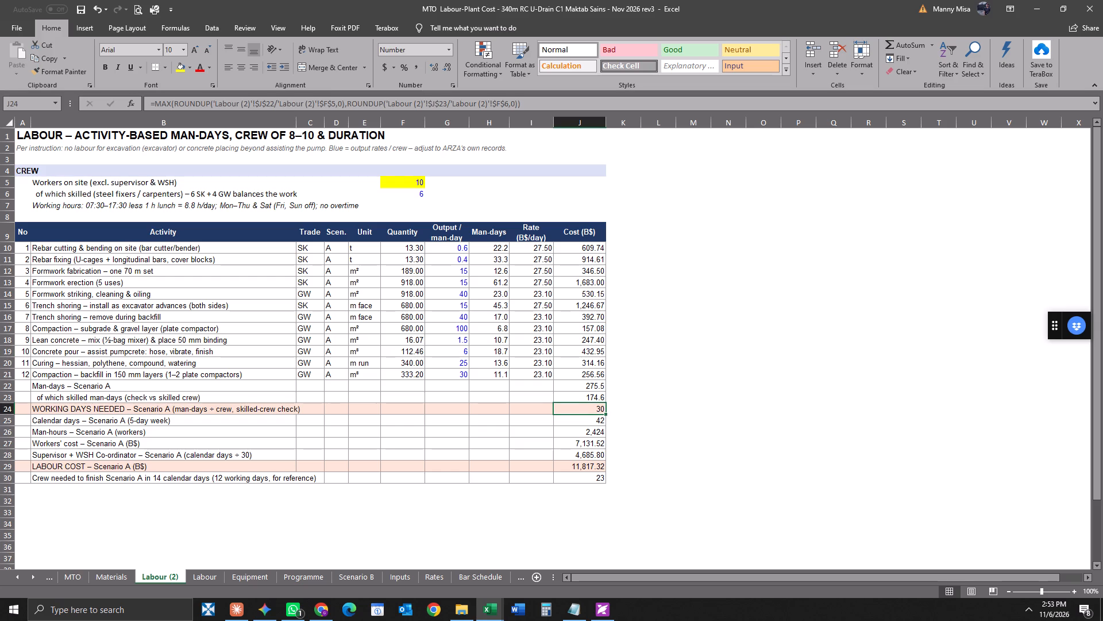
drag(580, 478, 0, 118)
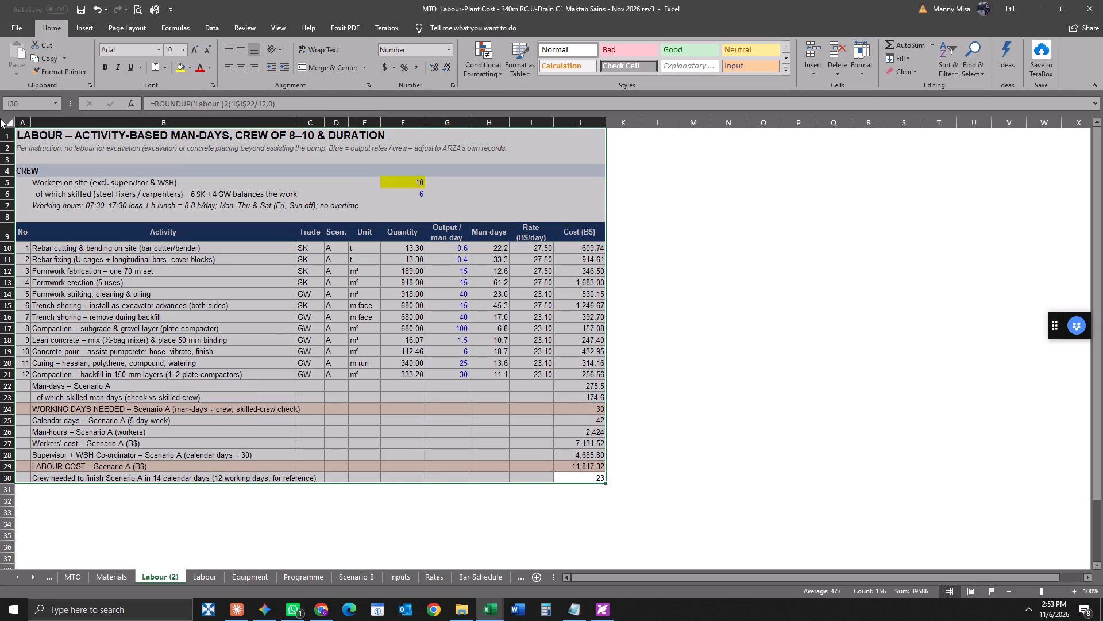
key(ctrl+p)
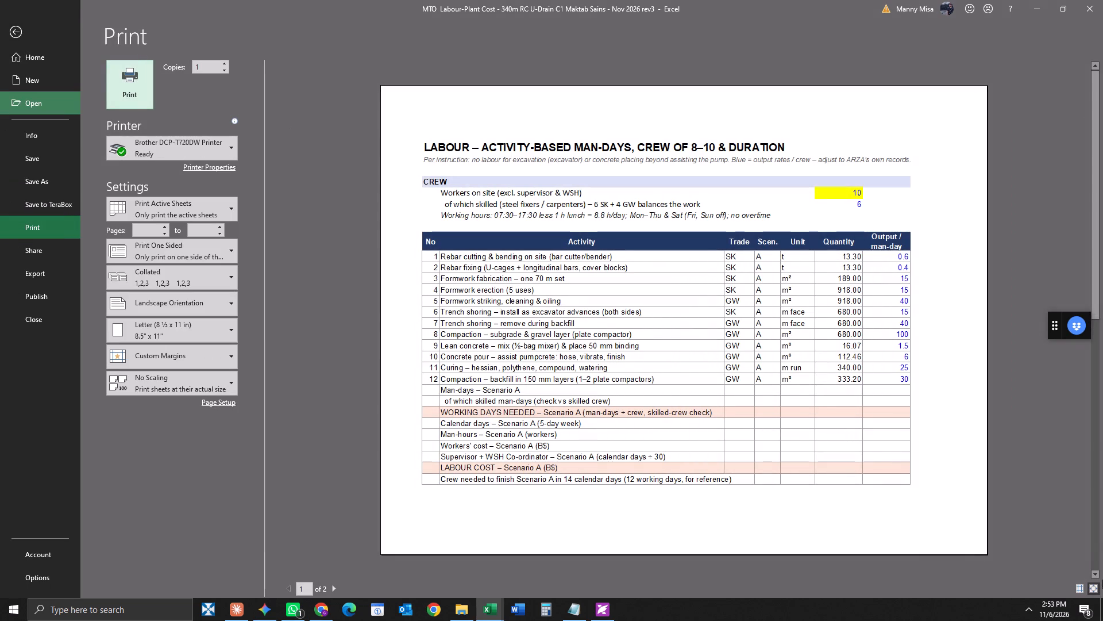
click(1094, 576)
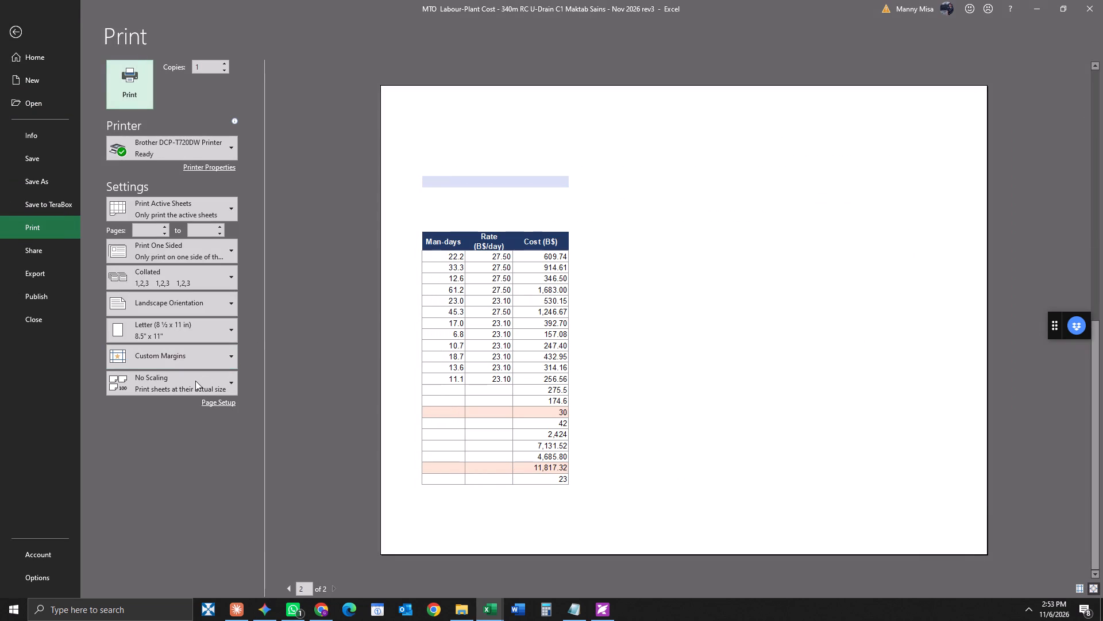
click(195, 381)
click(192, 439)
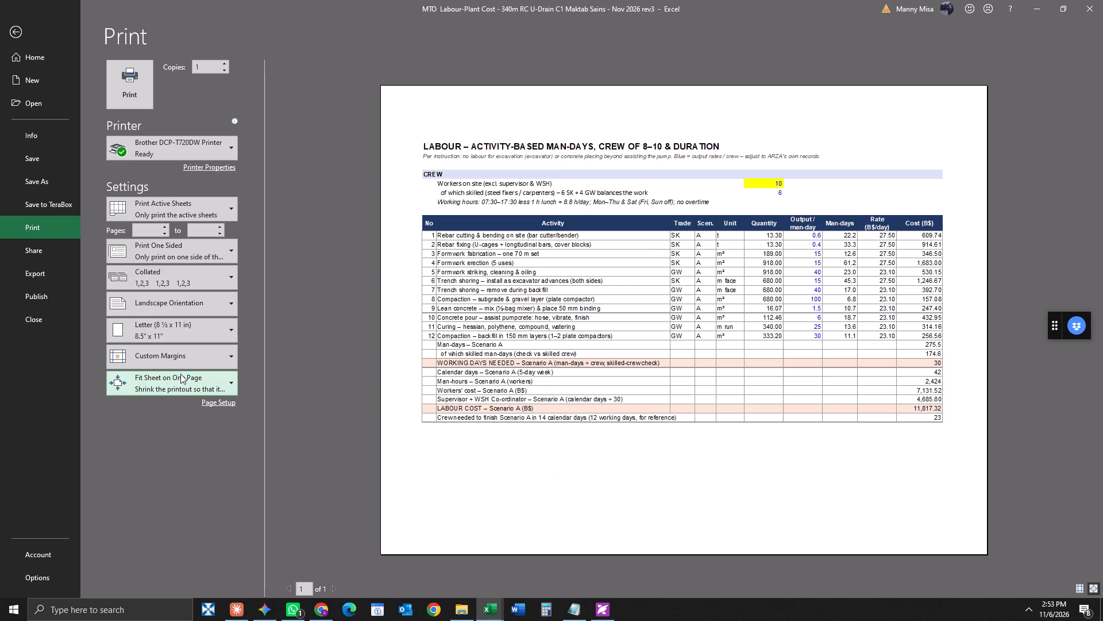
Change the page margins for the Labour (2) printout.
click(174, 363)
click(182, 275)
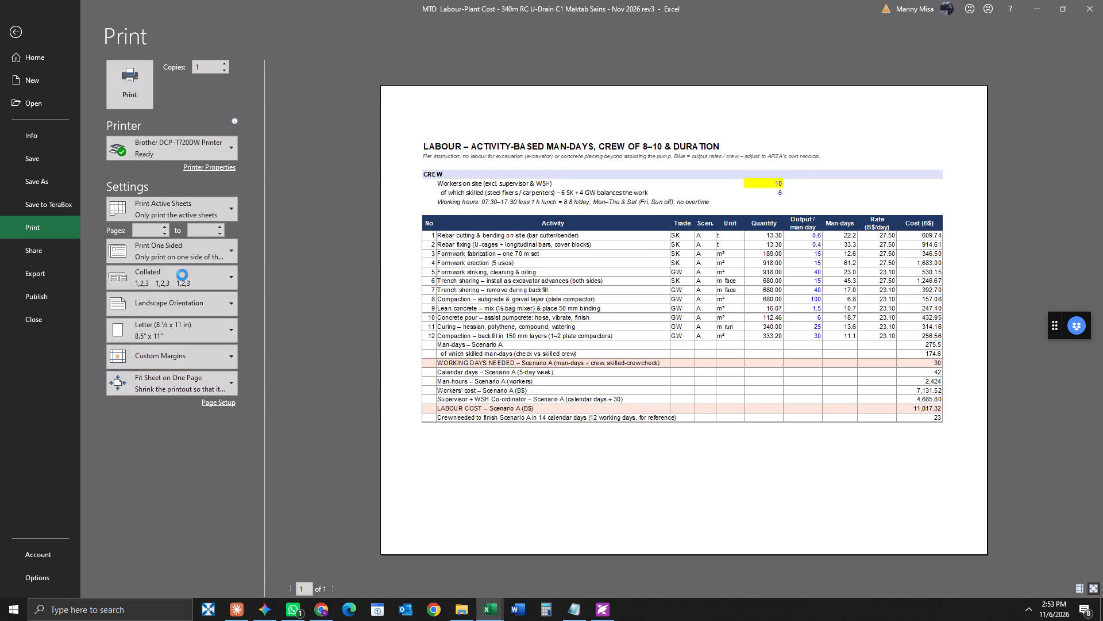
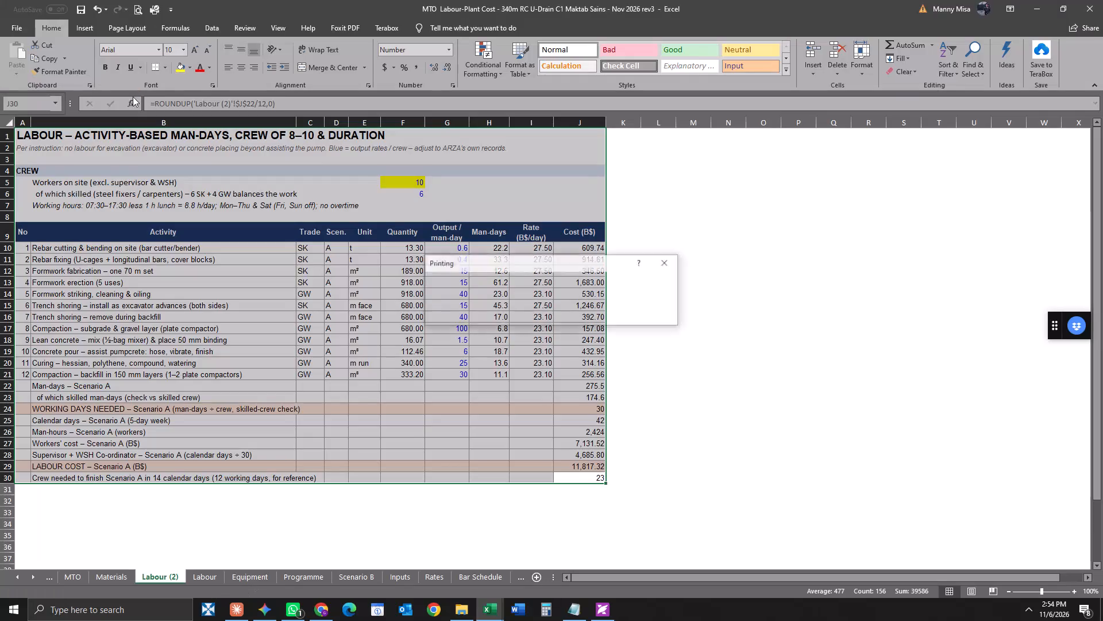
Save the rev3 cost workbook.
click(82, 13)
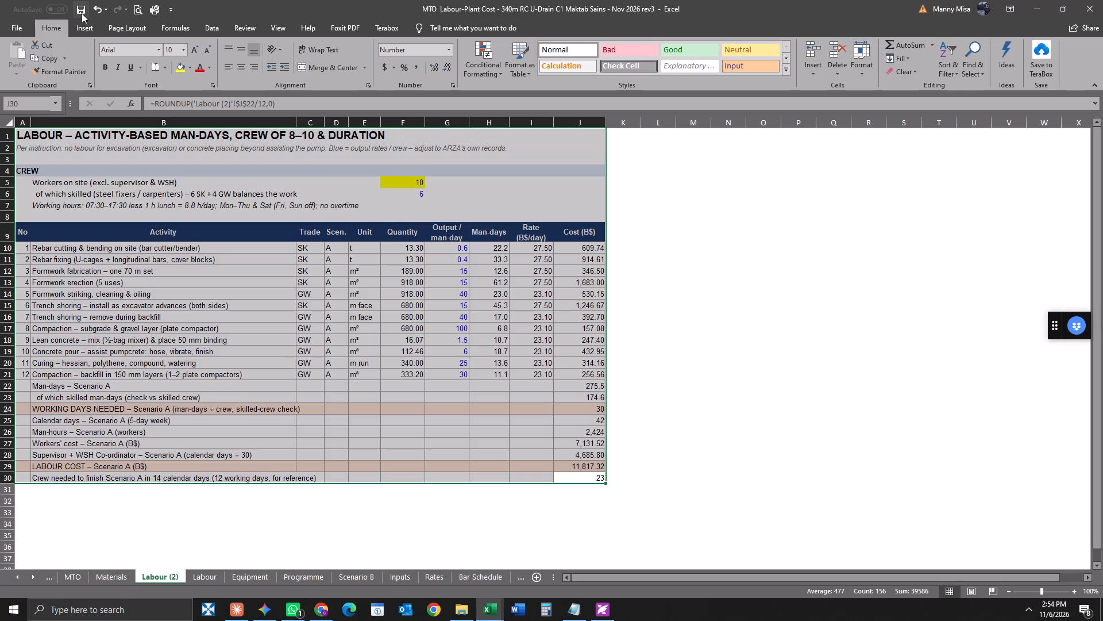
Examine the Scenario A labour cost, workers' cost and man-days formulas, and check the sum of activity costs in J10:J21.
click(732, 405)
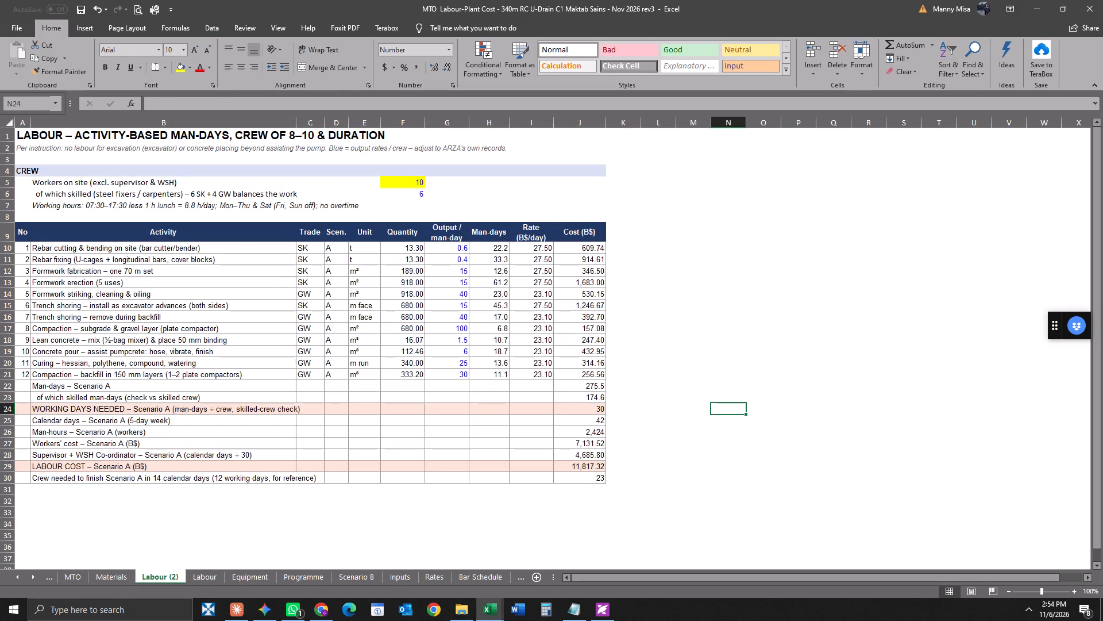
click(576, 466)
click(311, 106)
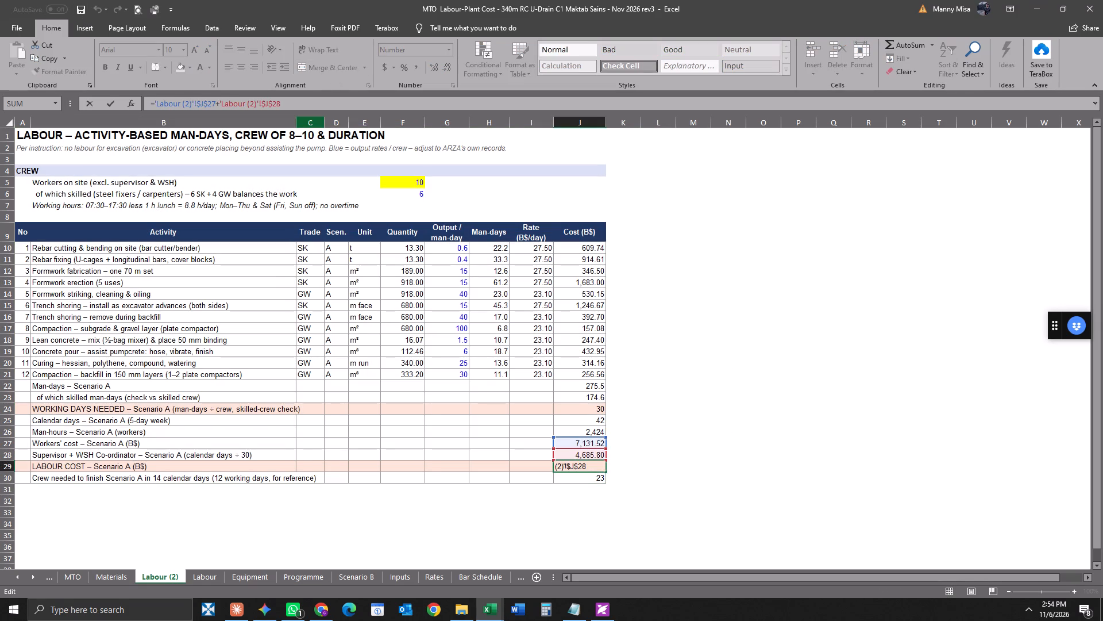
click(676, 471)
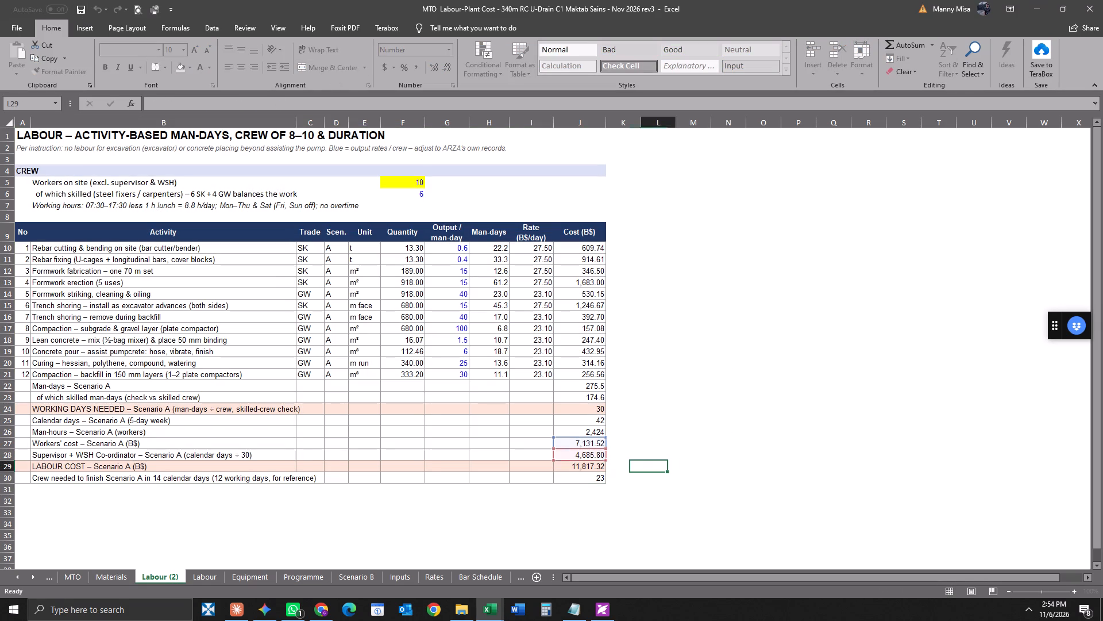
click(598, 446)
click(295, 101)
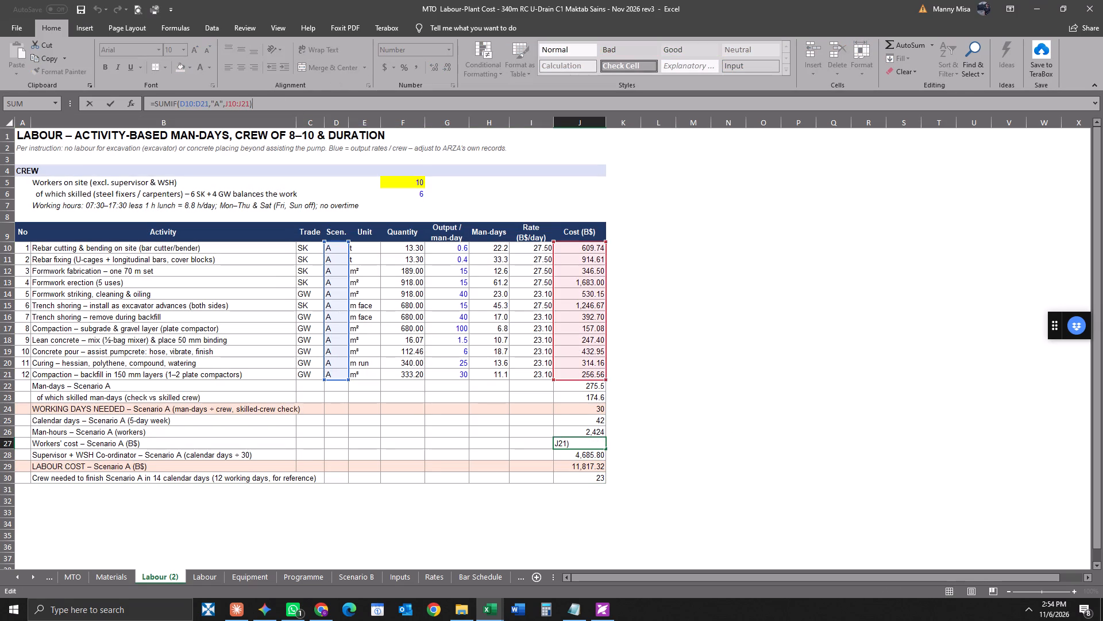
click(634, 417)
click(592, 373)
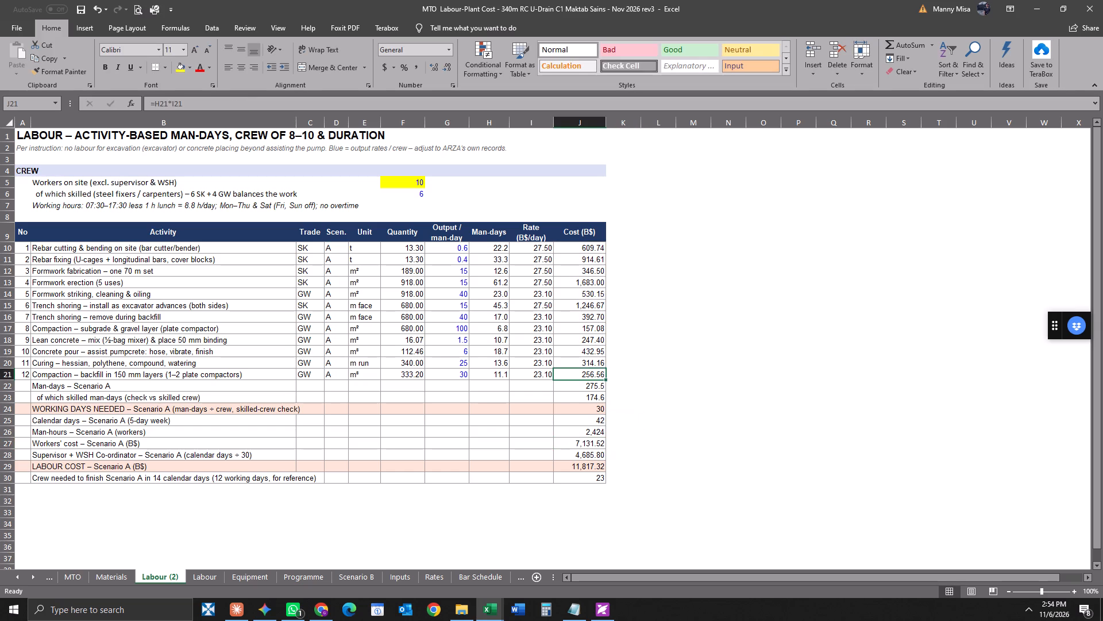
click(595, 386)
click(281, 105)
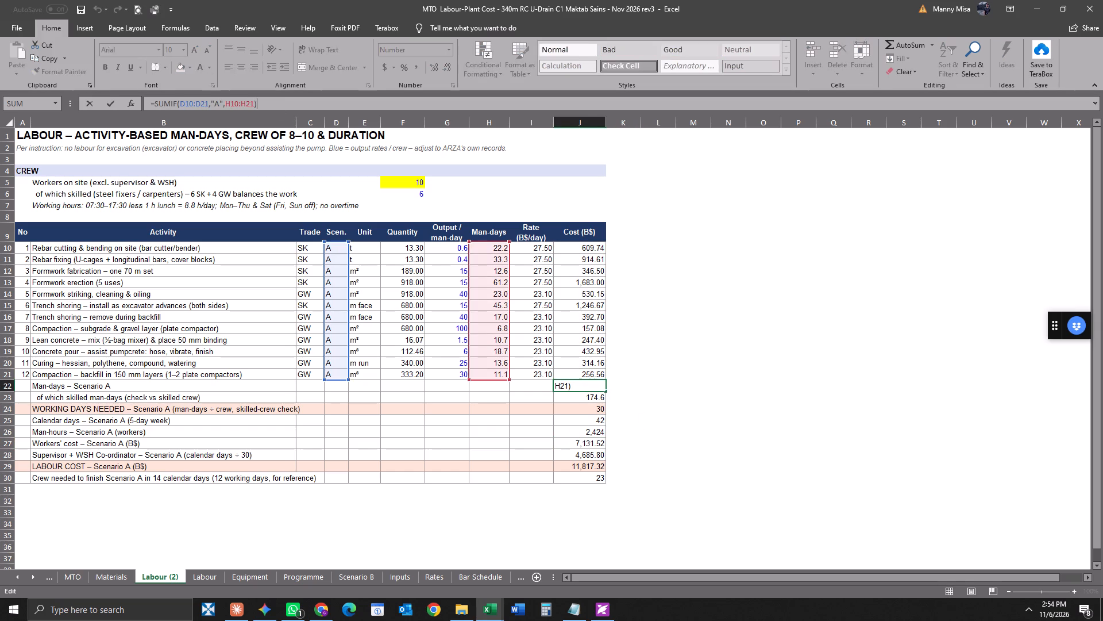
click(634, 381)
drag(592, 372, 593, 248)
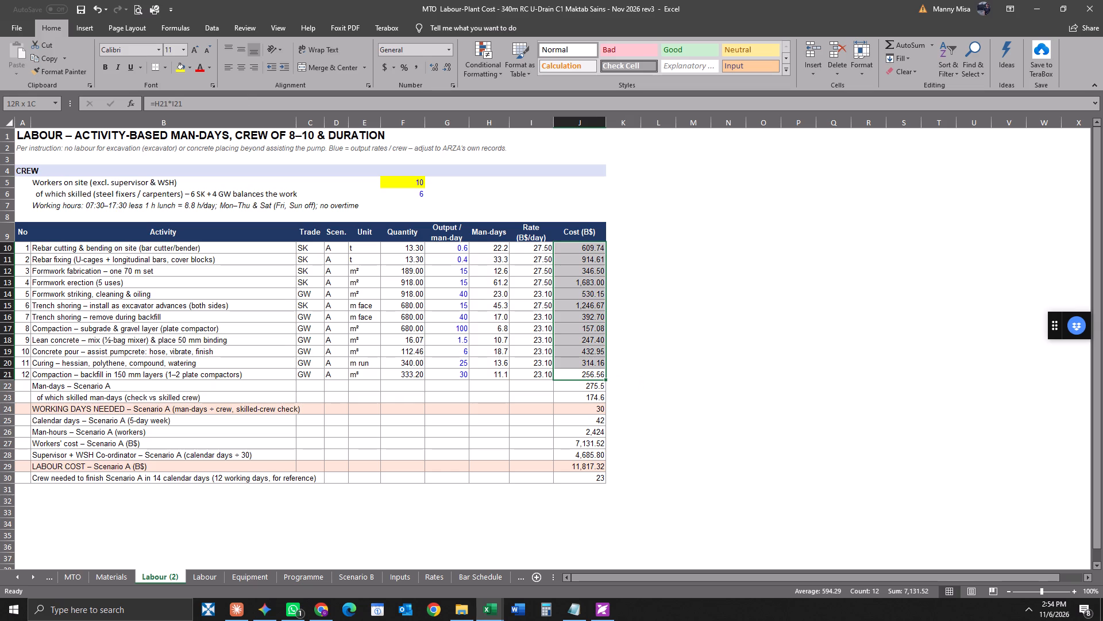
Examine the formulas behind the working days needed, the labour cost total and the Supervisor + WSH Co-ordinator cost.
click(600, 409)
click(548, 102)
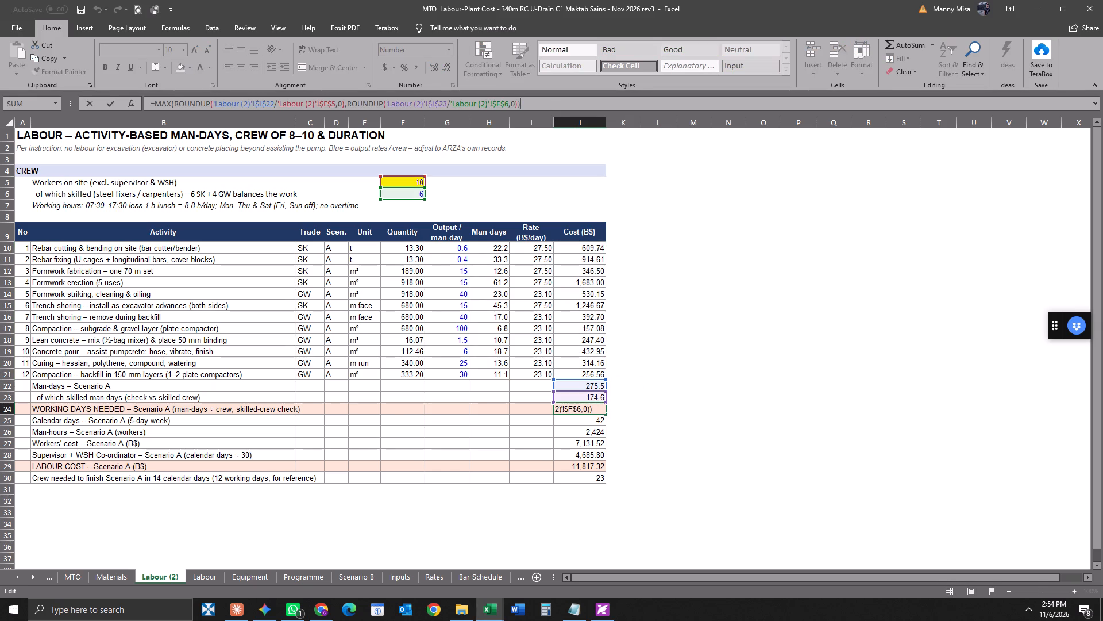
click(701, 395)
click(598, 386)
click(652, 423)
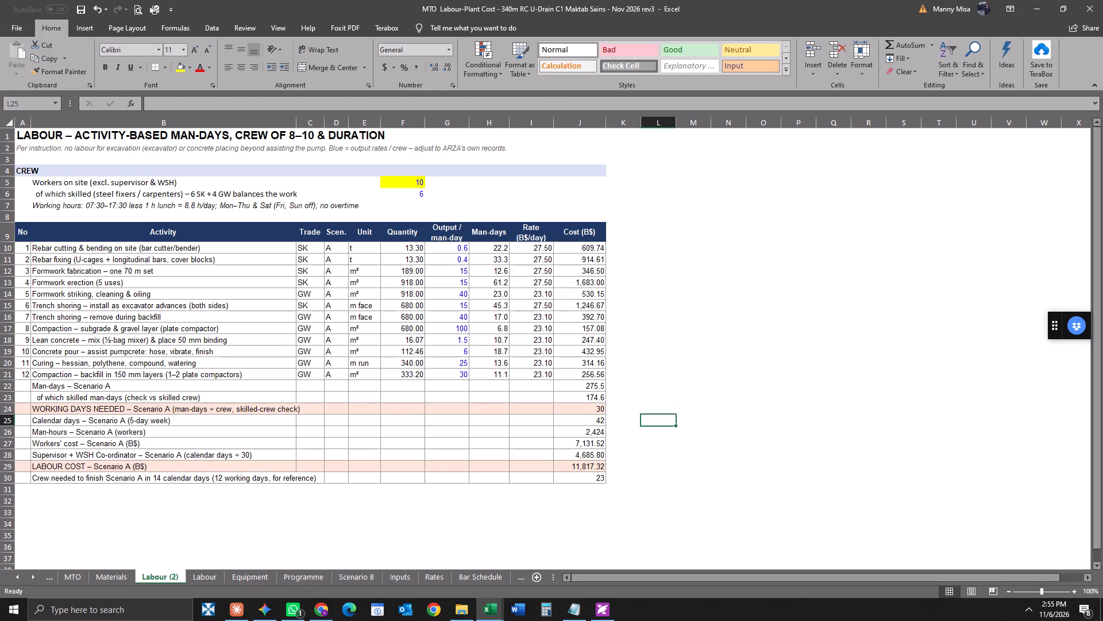
click(595, 462)
click(317, 107)
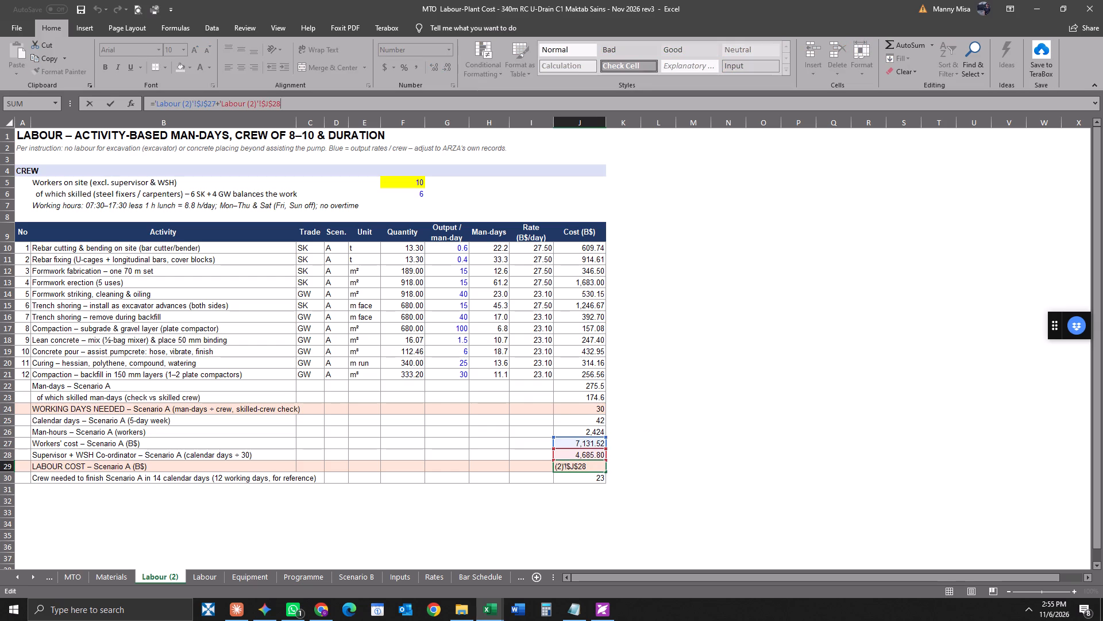
click(643, 428)
click(597, 457)
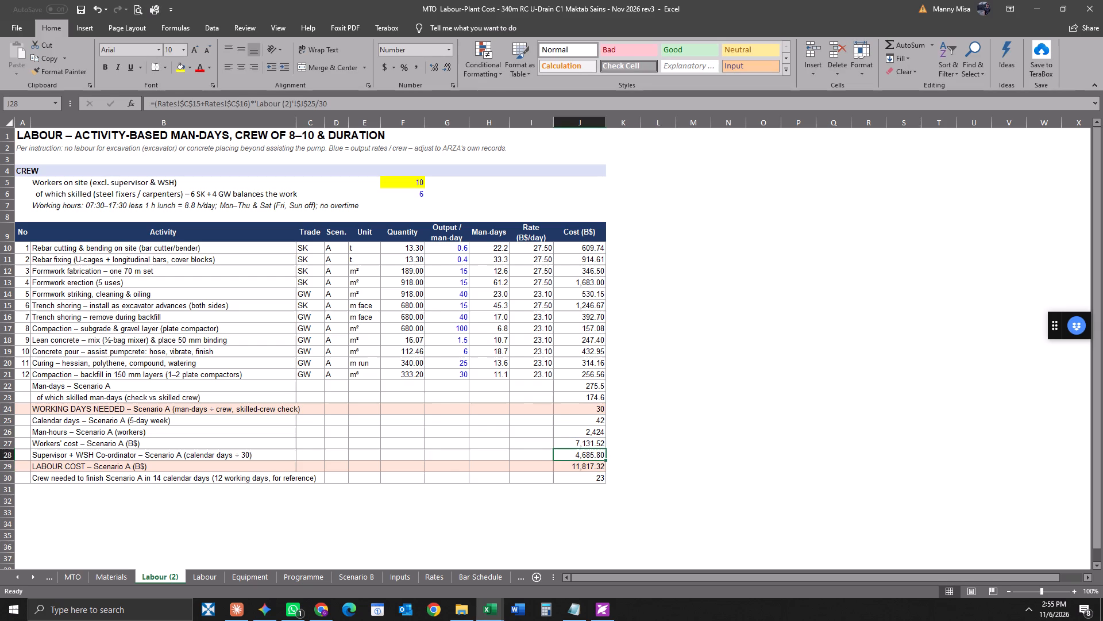
click(341, 101)
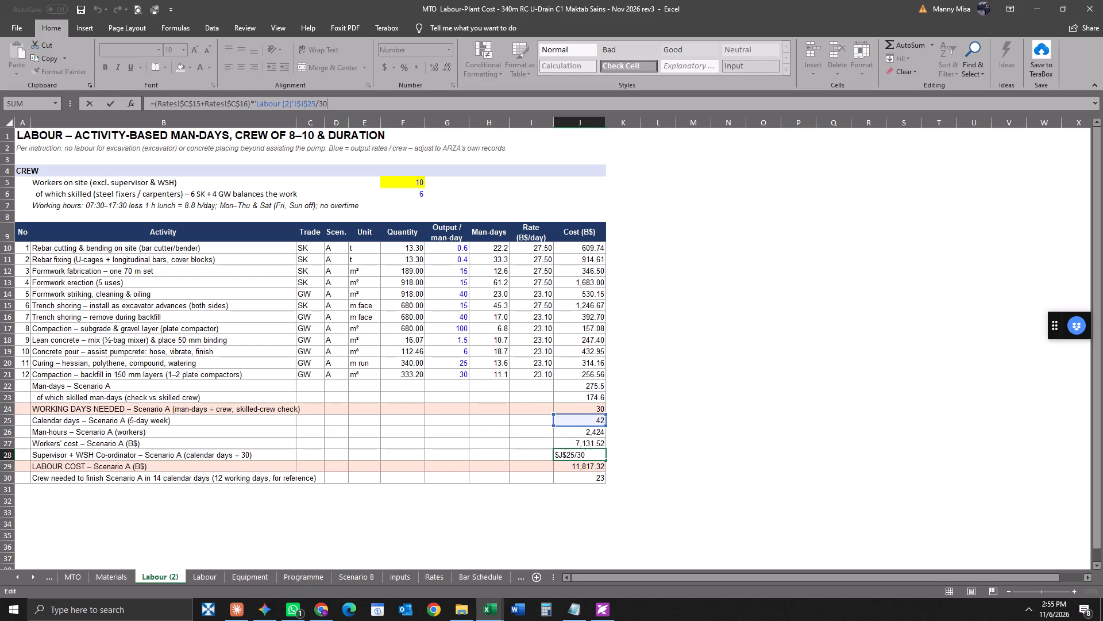
click(682, 439)
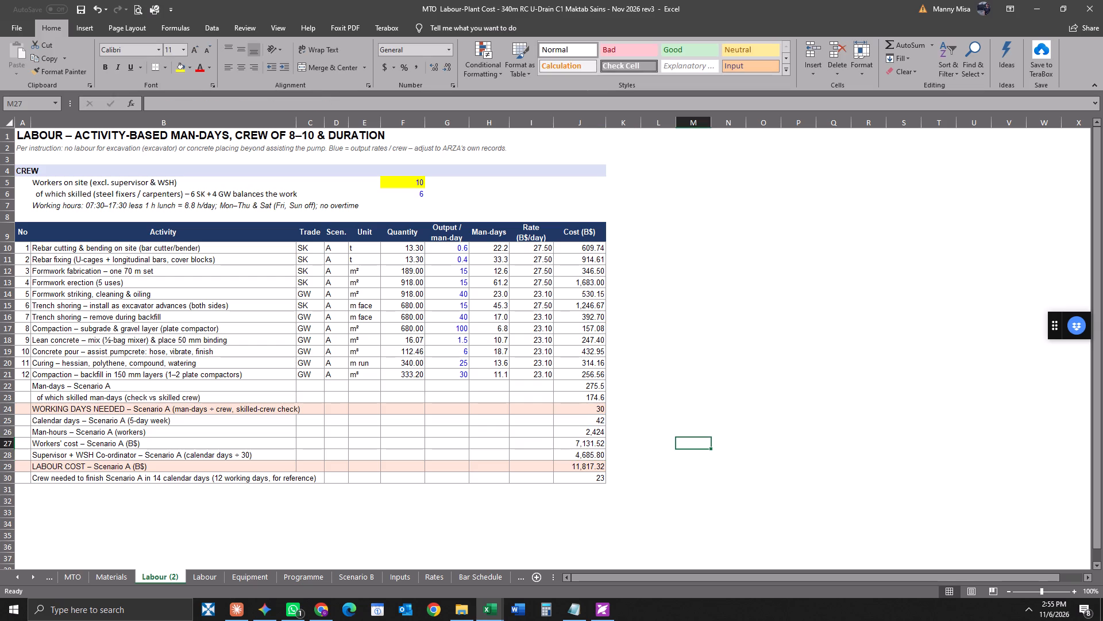
Check how the Scenario A calendar days are calculated from the working days needed, alongside the labour cost total.
click(588, 466)
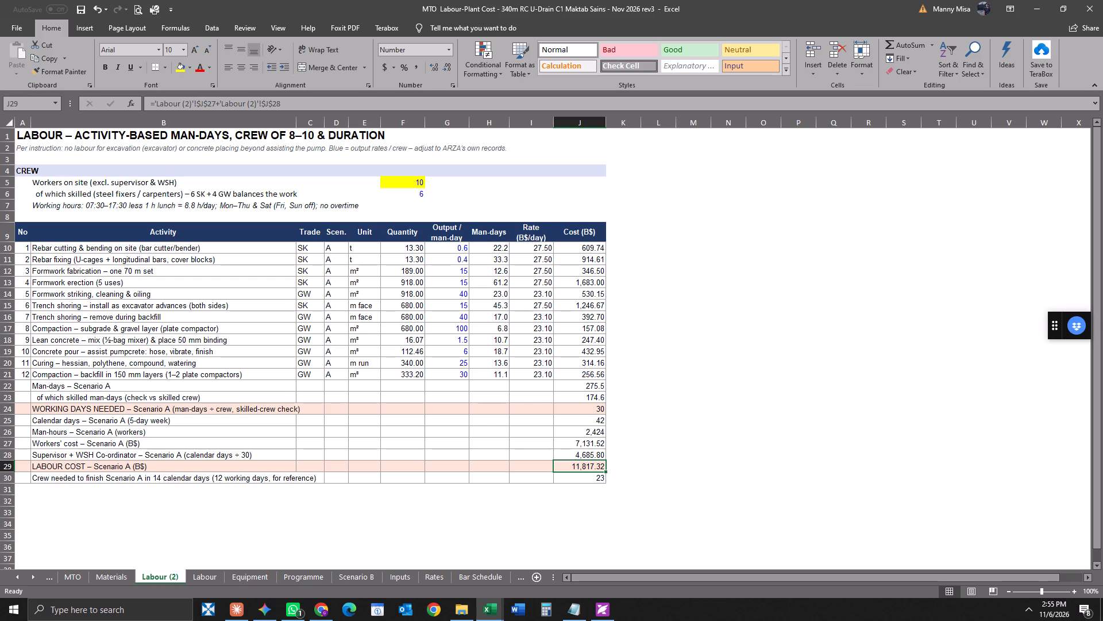
click(589, 417)
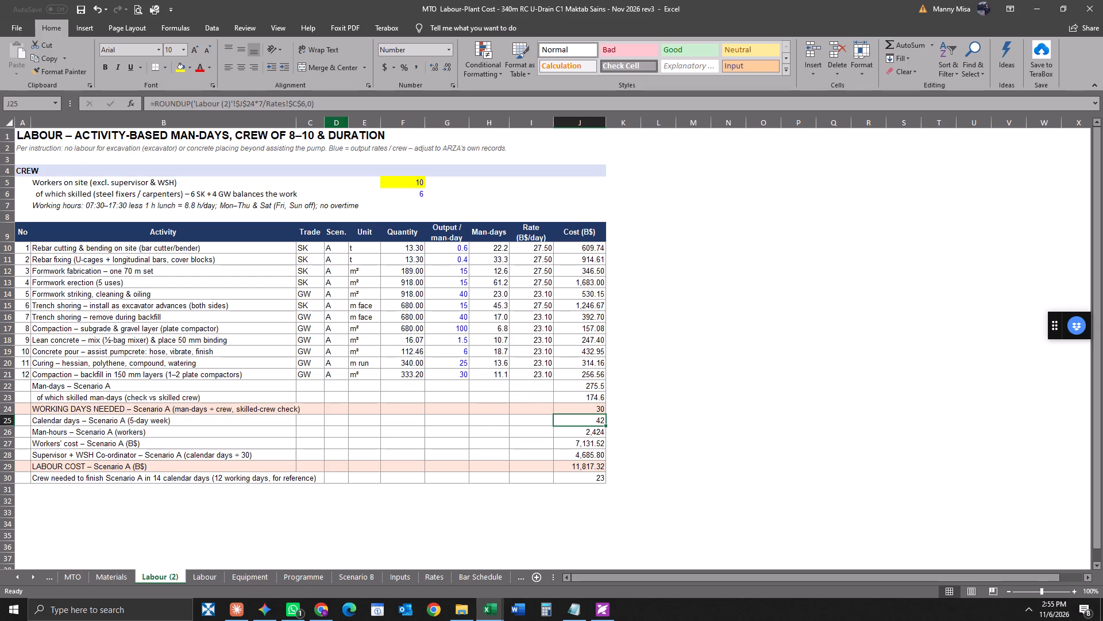
click(337, 104)
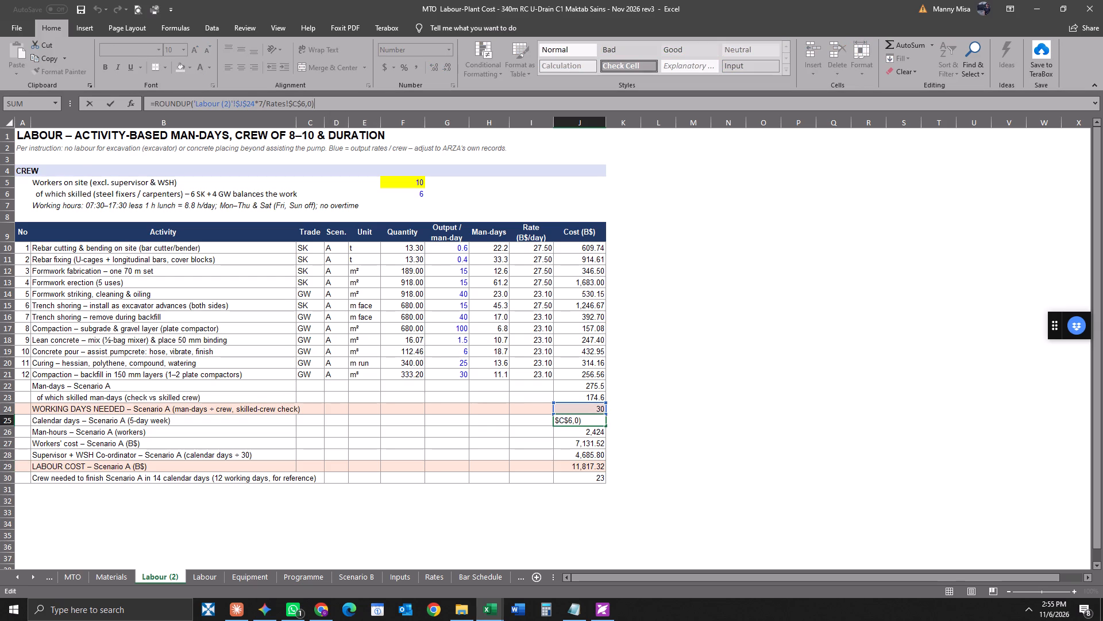
click(706, 452)
click(591, 420)
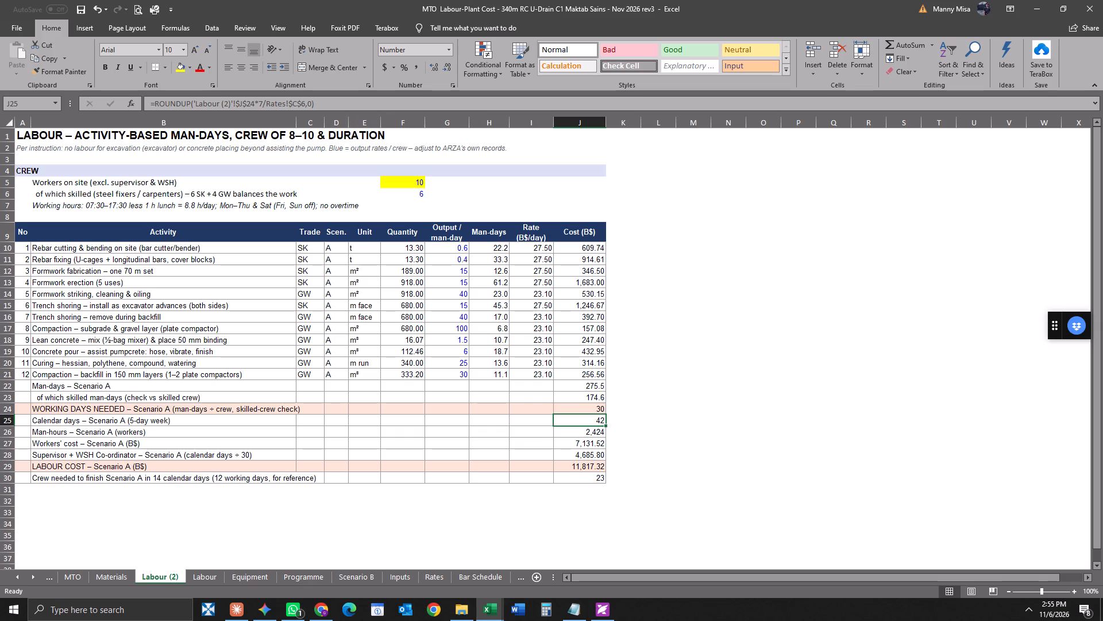
click(369, 105)
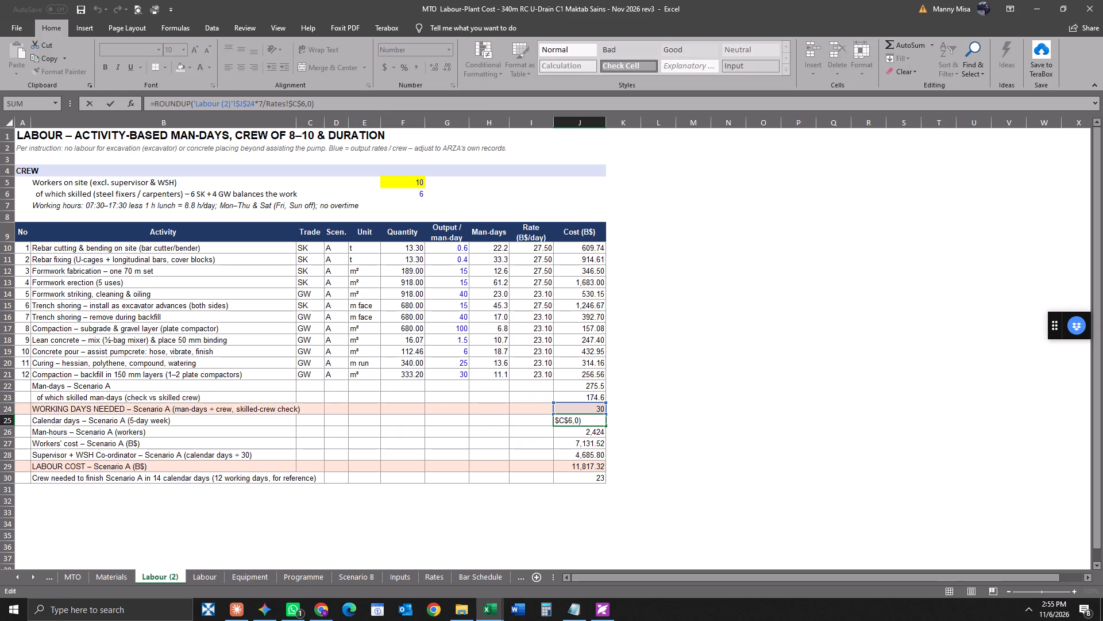
click(602, 467)
click(658, 447)
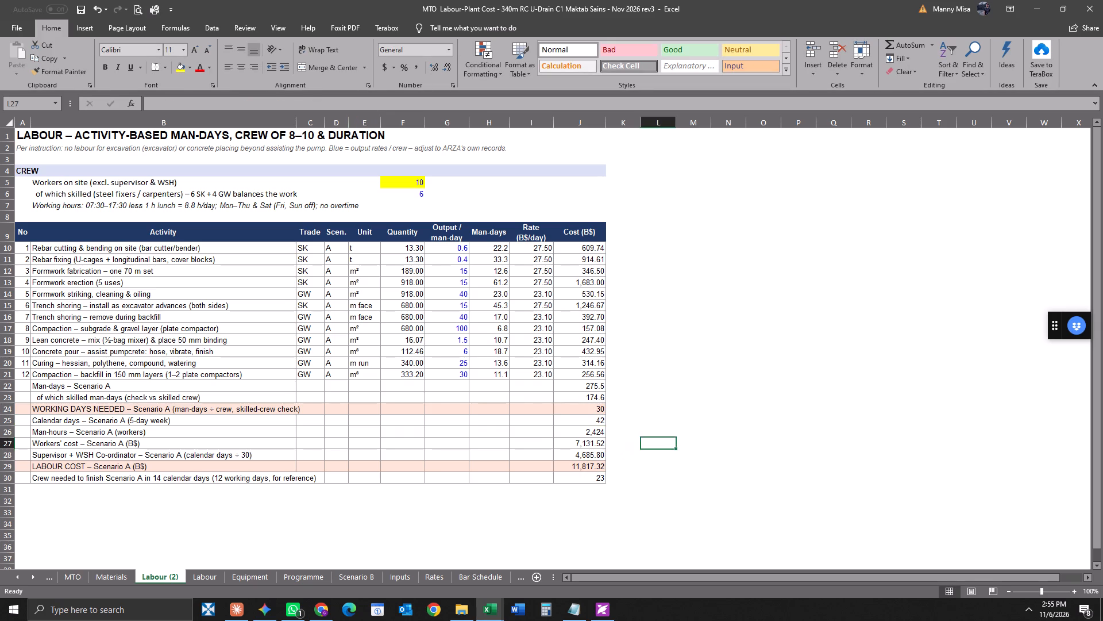
click(586, 421)
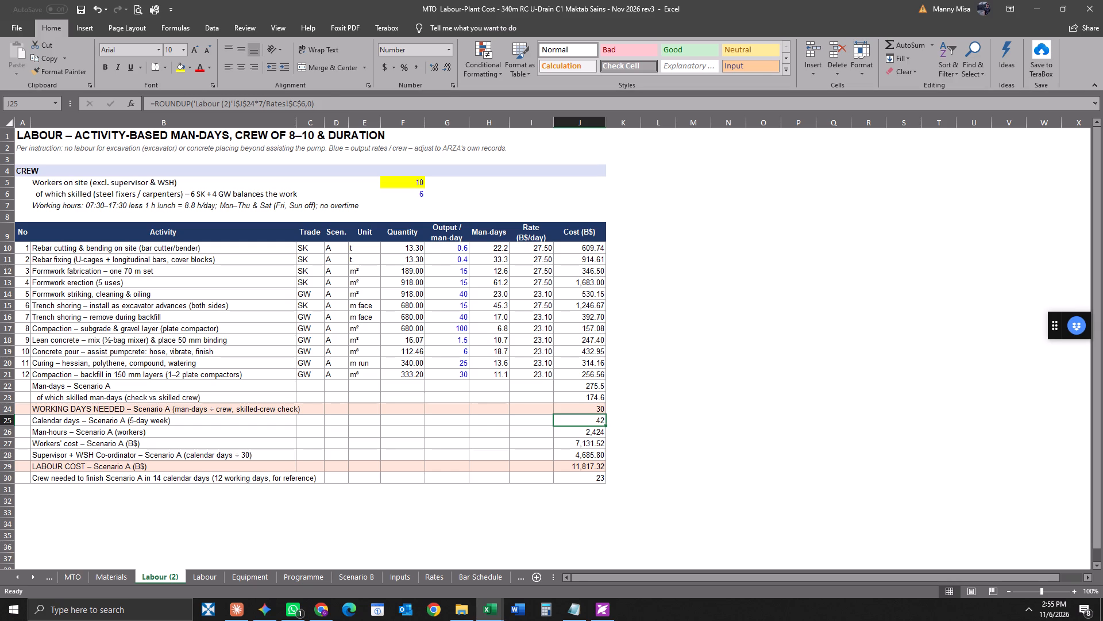
click(584, 410)
click(594, 446)
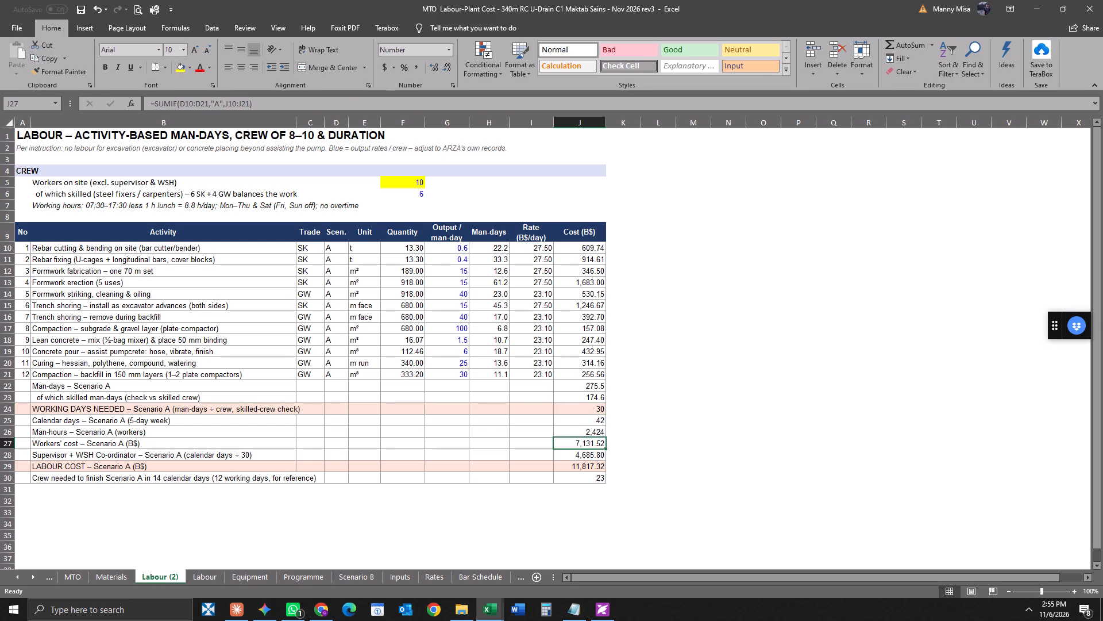
Recheck the workers' cost formula and the rate lookups for the curing and lean concrete activities.
click(286, 105)
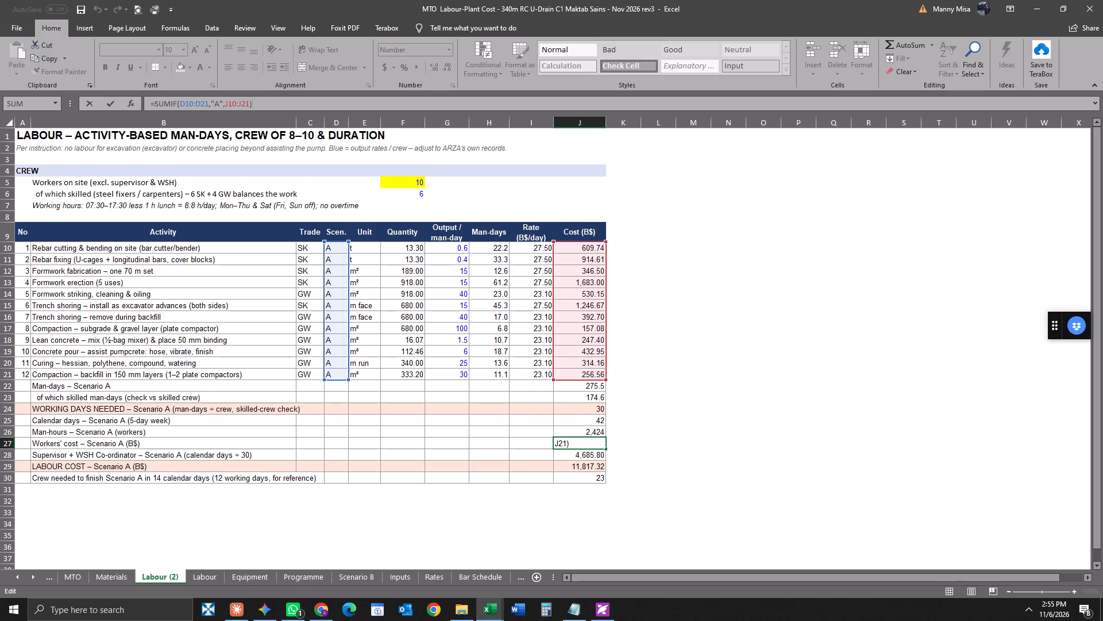
click(712, 454)
click(587, 443)
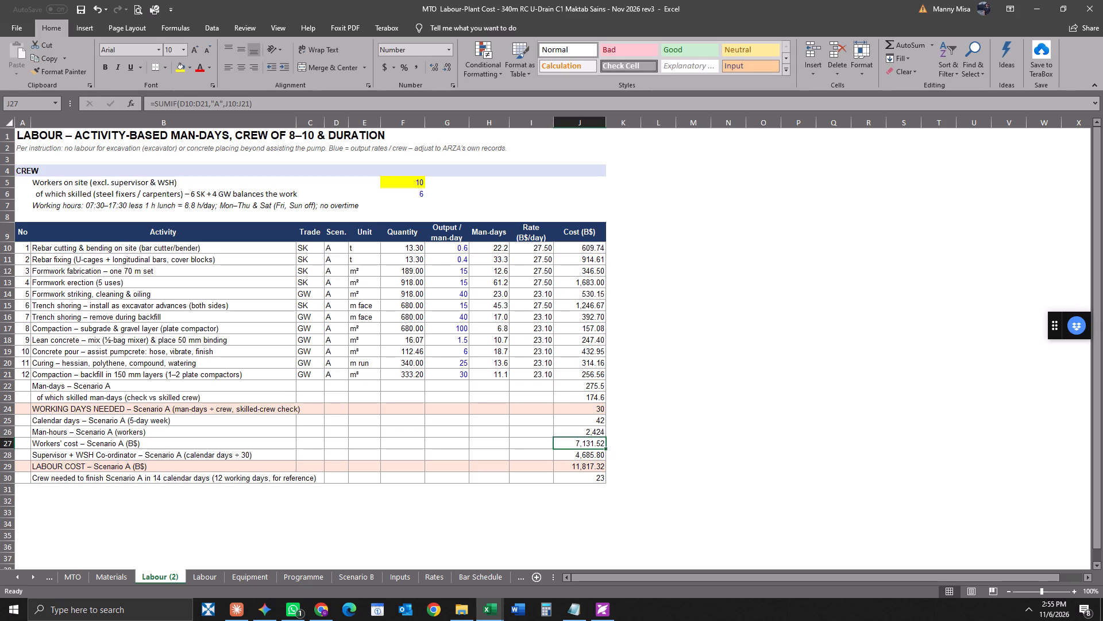
click(304, 103)
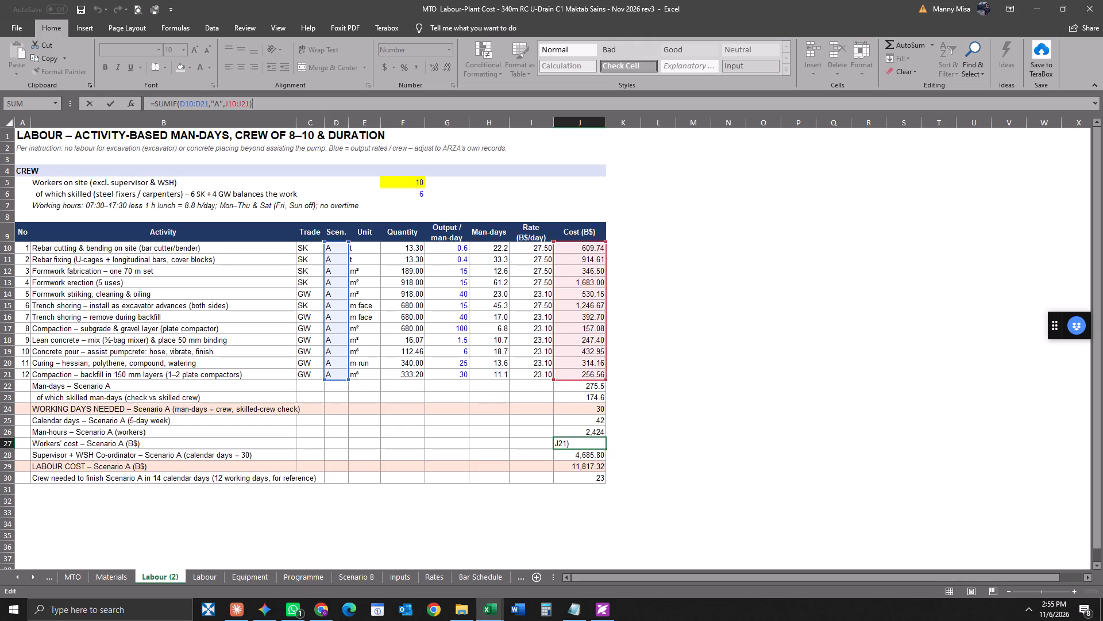
click(696, 297)
click(541, 363)
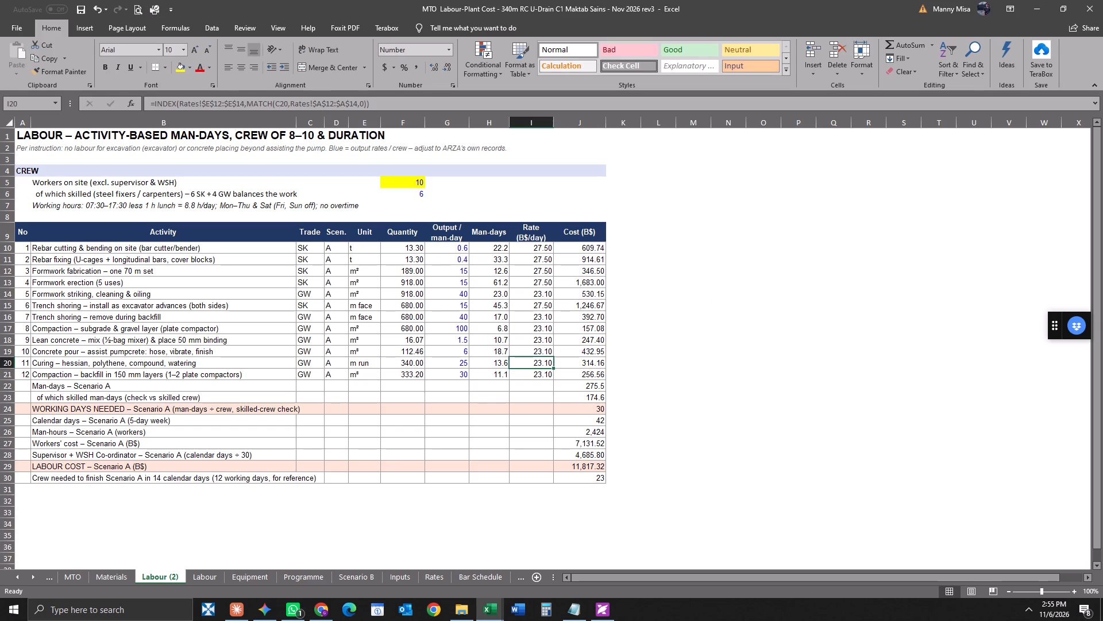
click(538, 336)
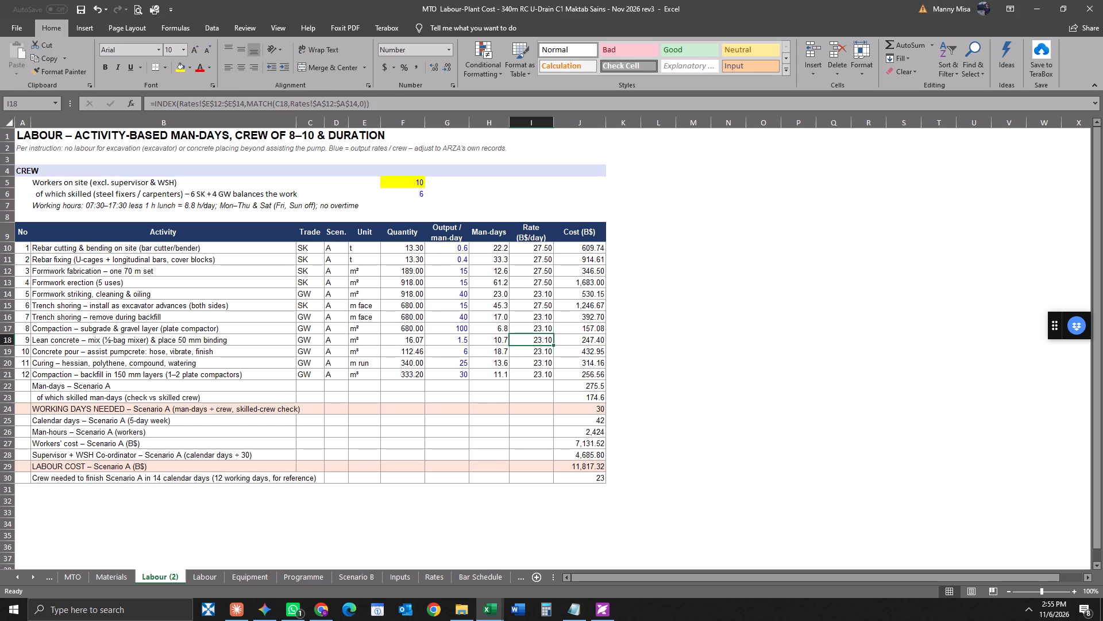
Hide rows 5 to 7 under the CREW heading, holding the worker counts and working hours.
click(10, 183)
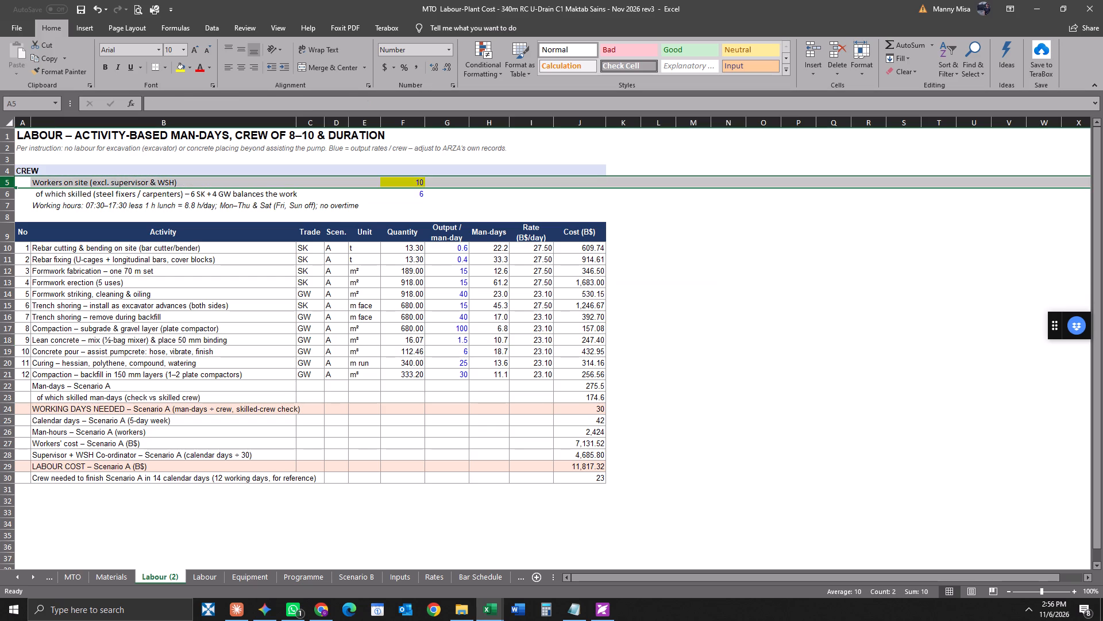
drag(11, 182, 5, 198)
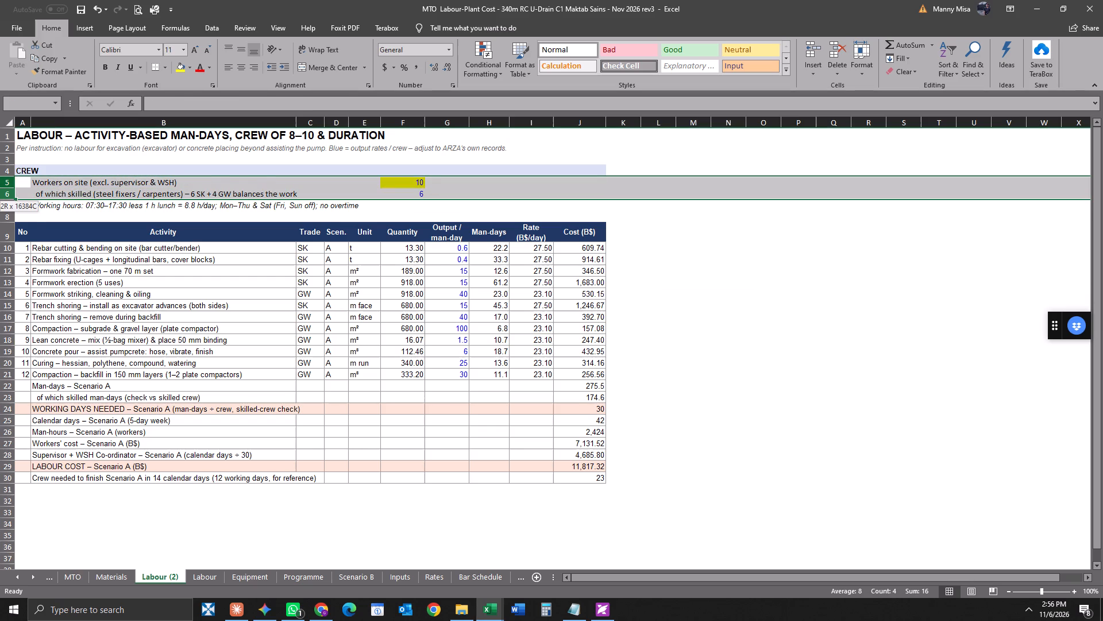
drag(5, 198, 0, 209)
right_click(6, 182)
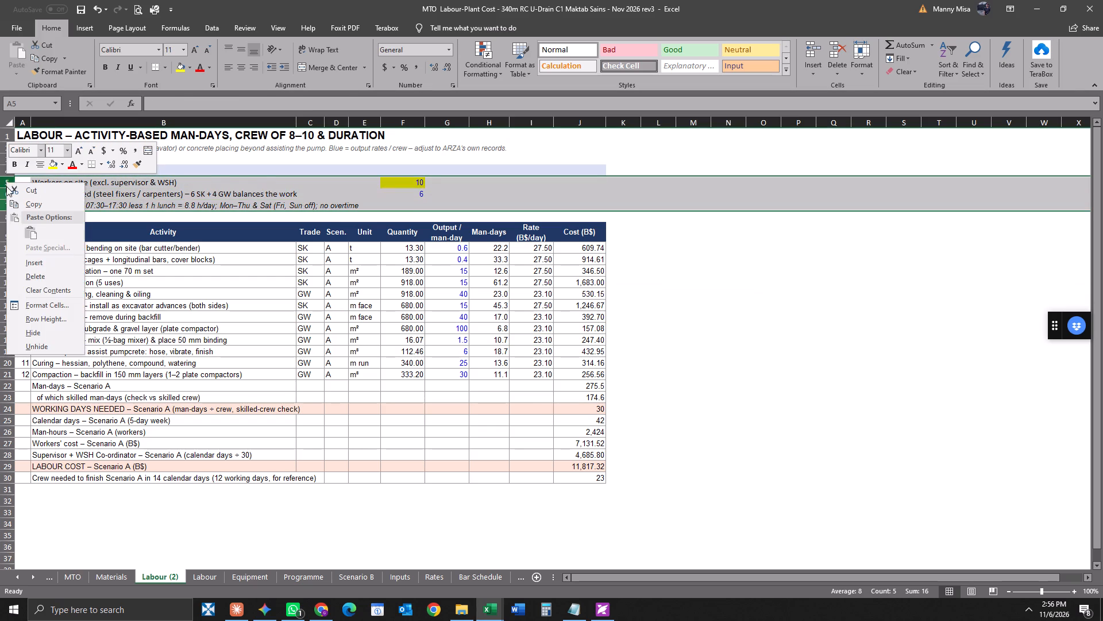
click(52, 333)
click(766, 332)
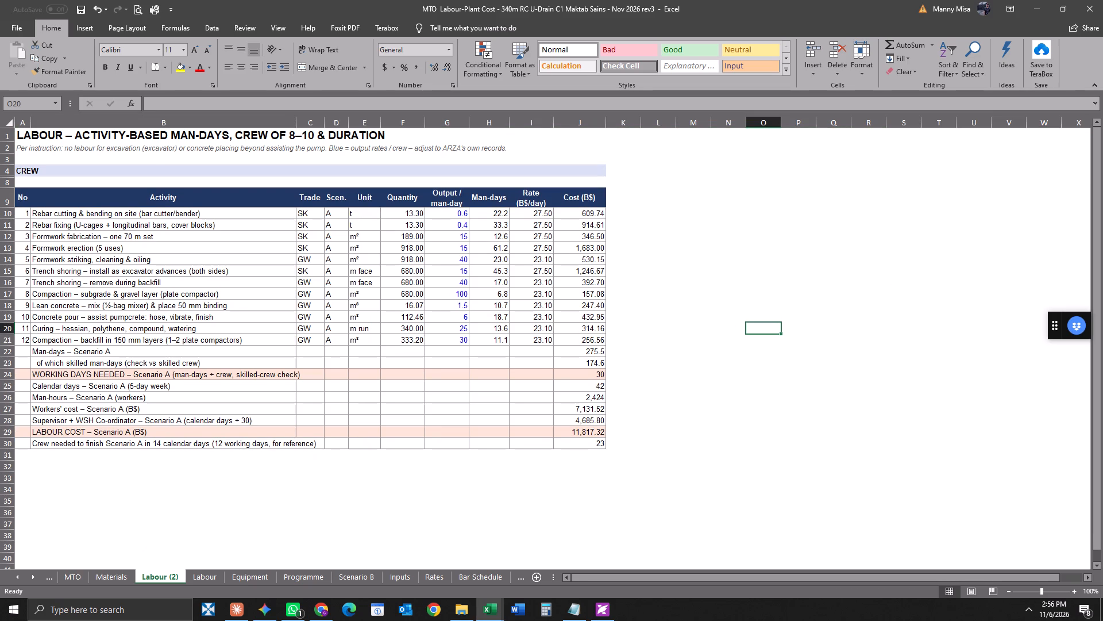
Examine the formula for Scenario A worker man-hours in J26.
click(40, 396)
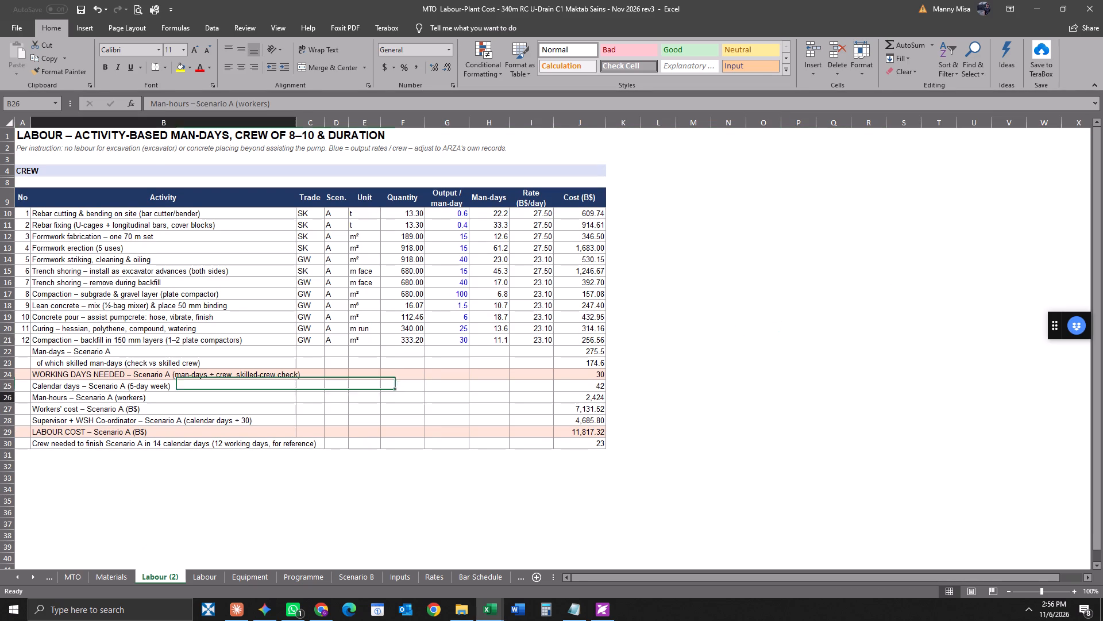
click(3, 401)
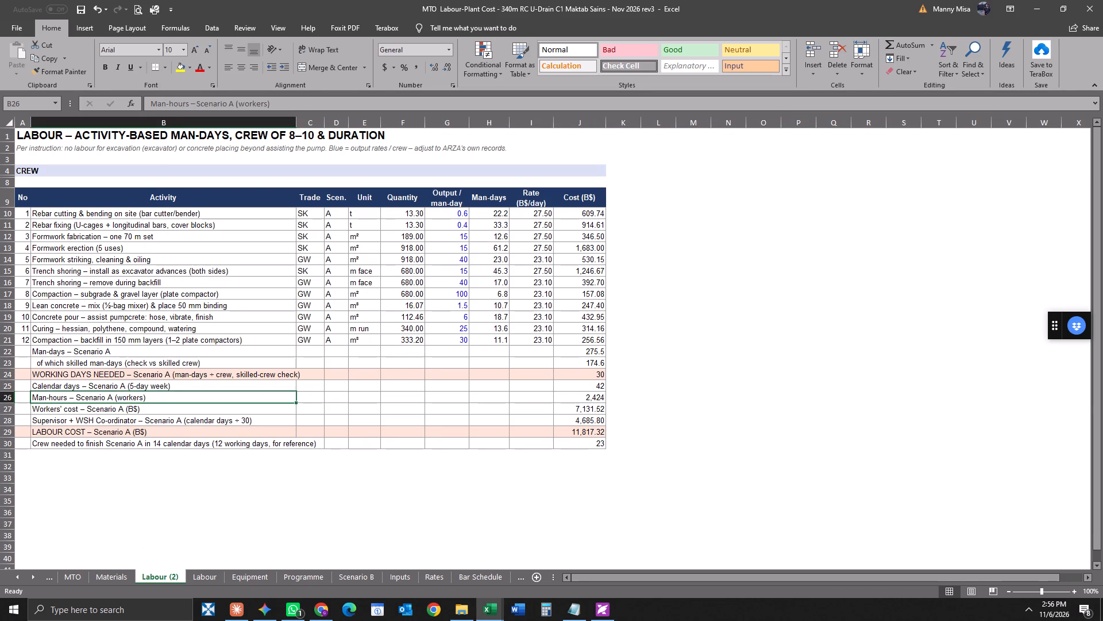
click(591, 397)
click(269, 101)
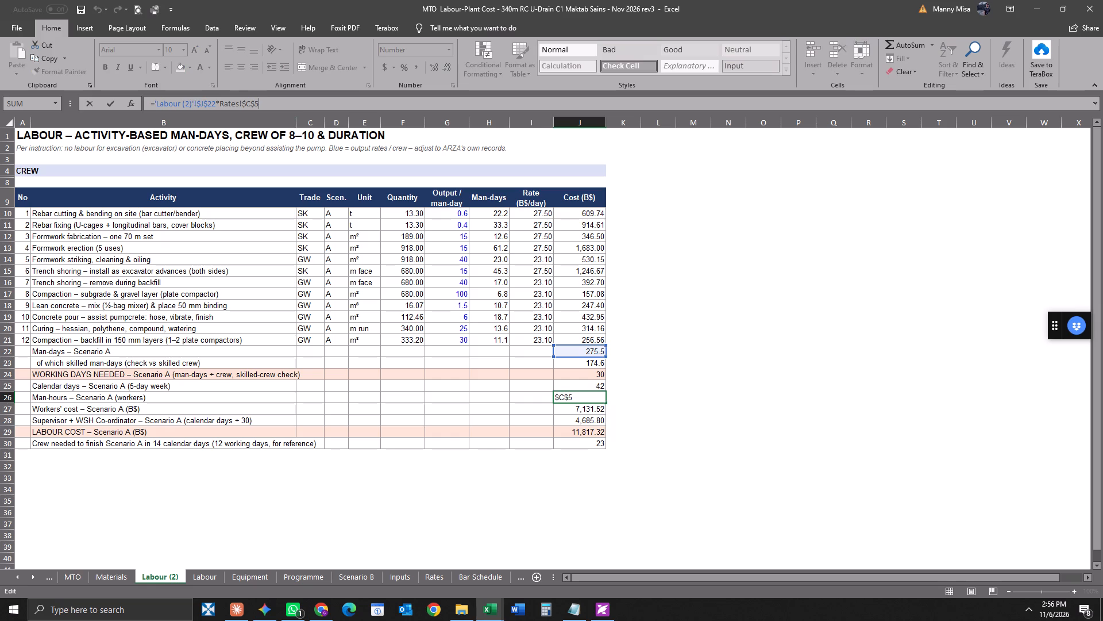
click(662, 378)
click(600, 399)
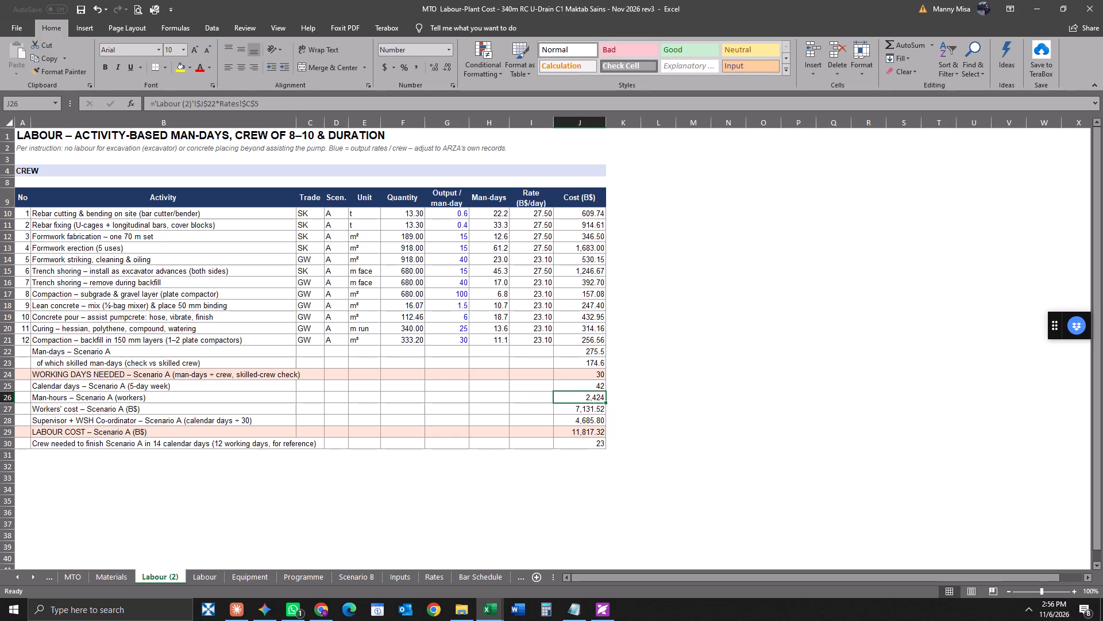
Look over the Scenario A summary rows and inspect the calendar days formula in J25.
click(149, 409)
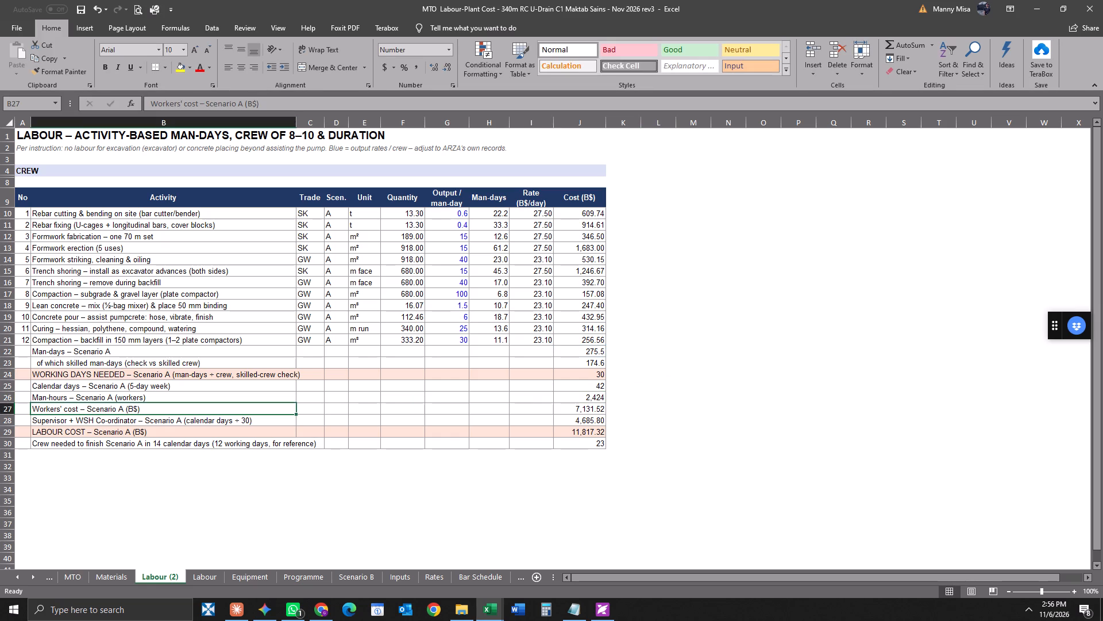
click(107, 435)
click(221, 440)
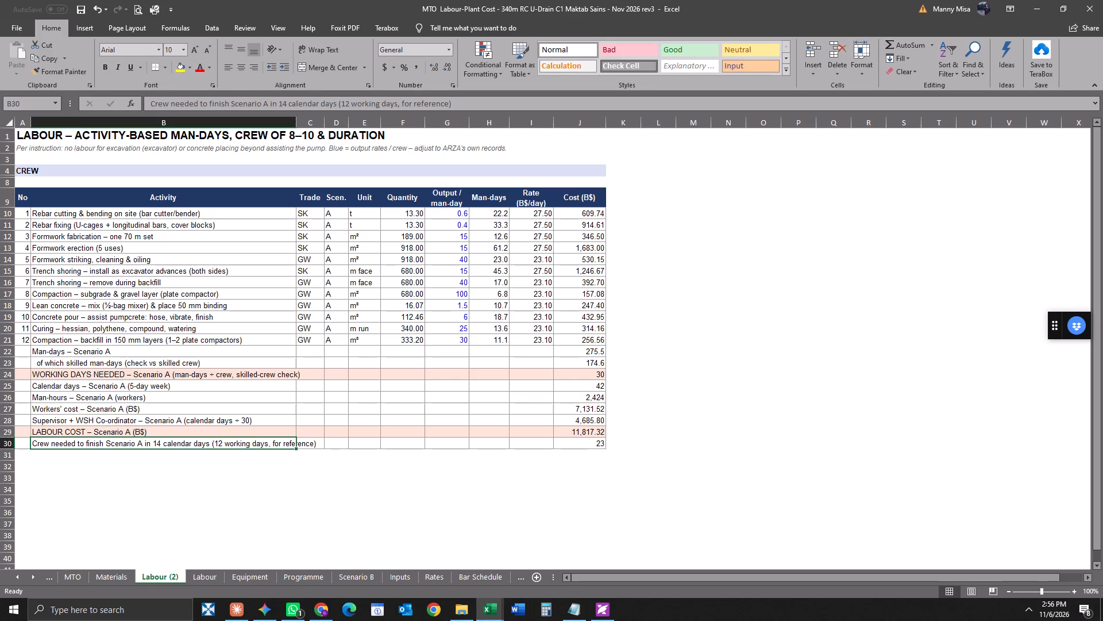
click(545, 482)
click(124, 386)
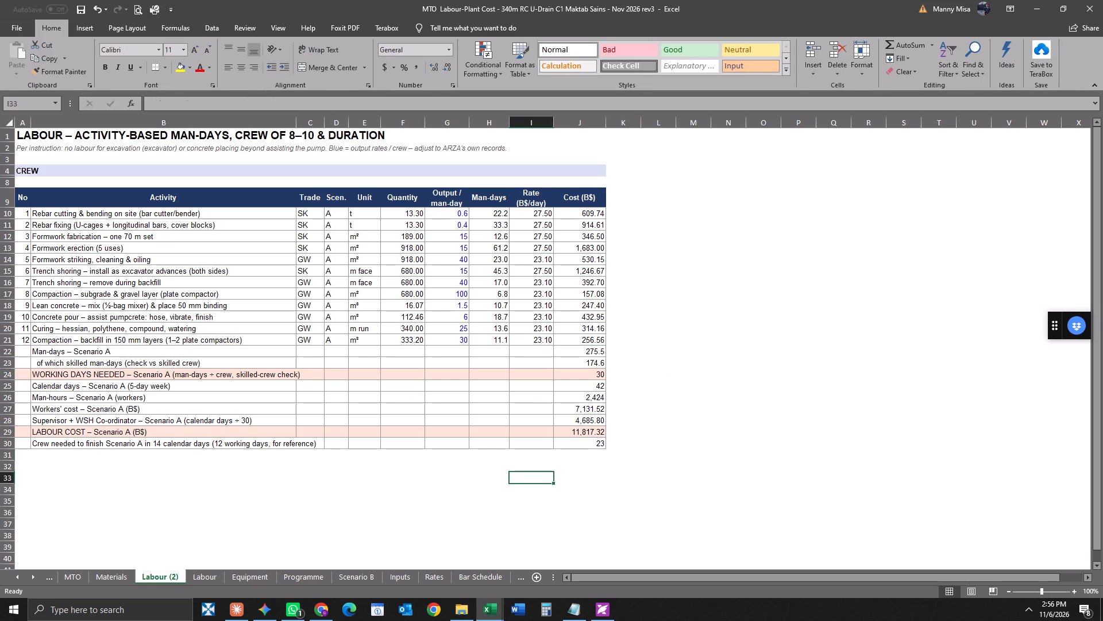
click(596, 389)
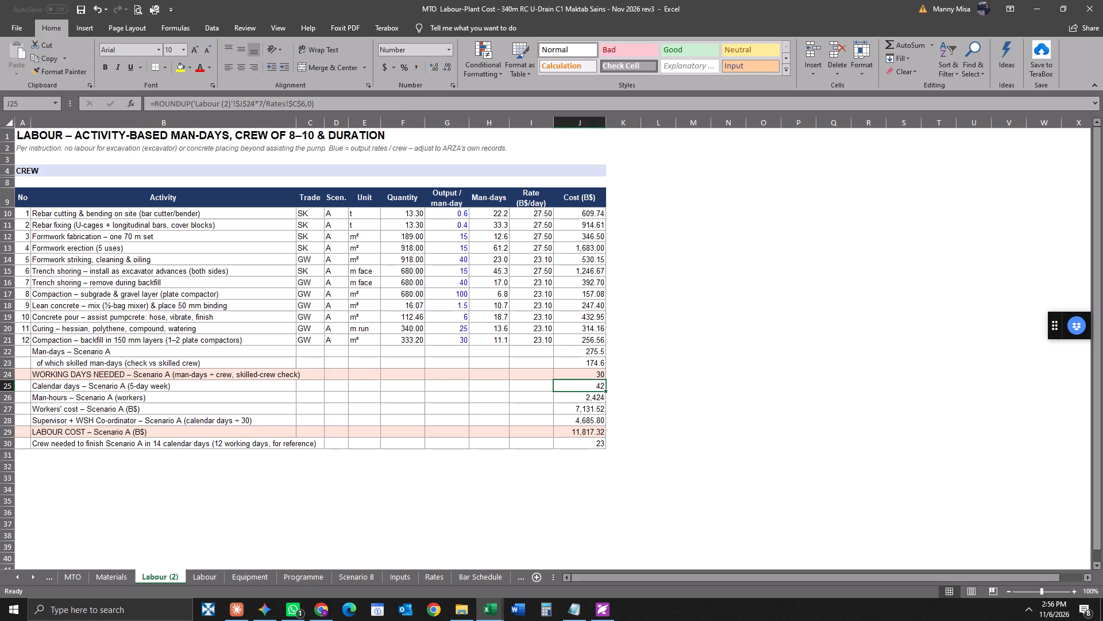
click(321, 100)
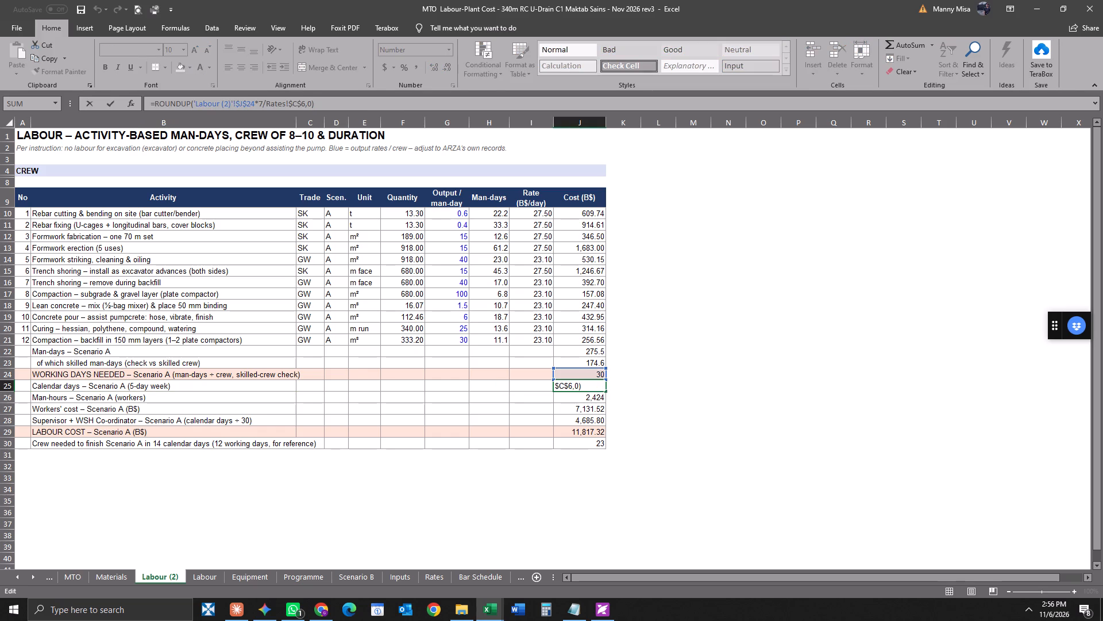
click(641, 348)
Examine the Scenario A working days needed formula in J24 and trace the cells it refers to.
click(583, 375)
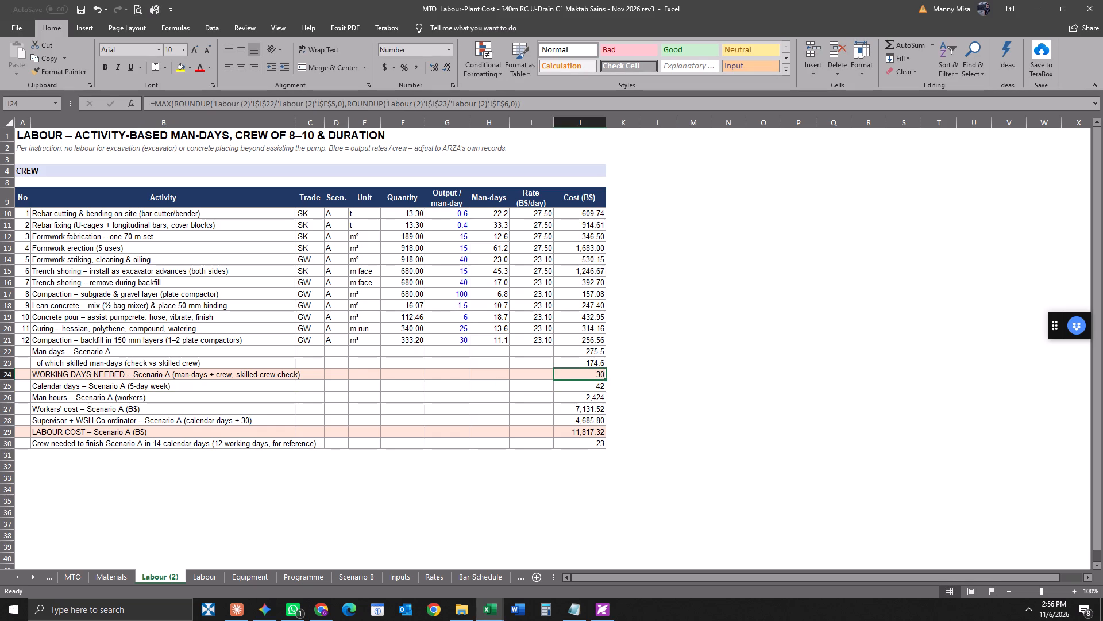
click(532, 103)
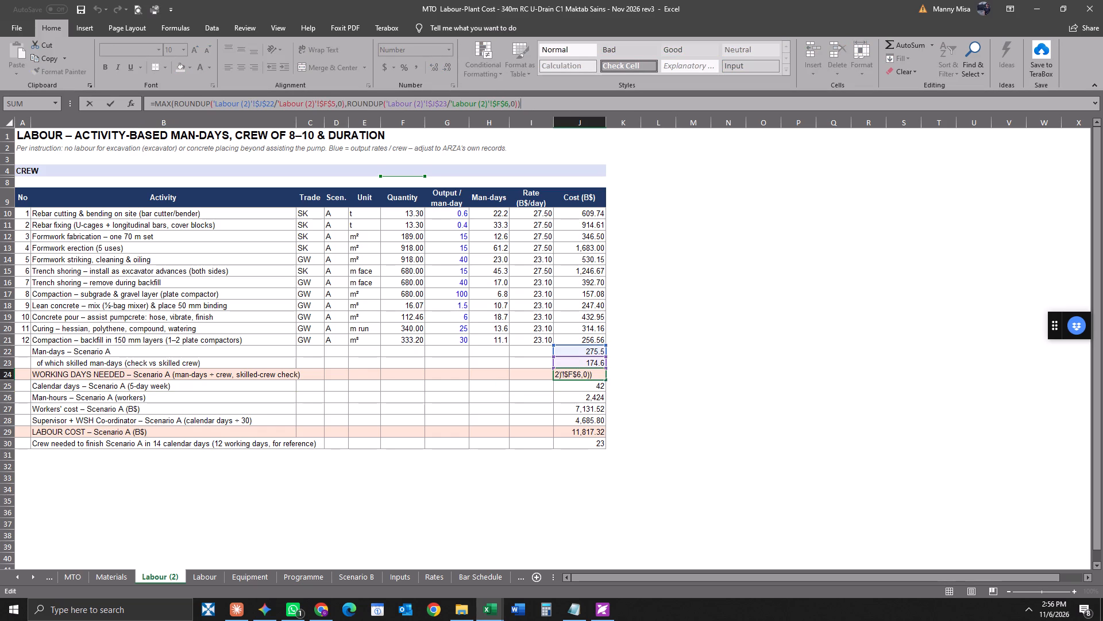
click(827, 362)
drag(595, 447, 0, 84)
click(620, 398)
click(618, 373)
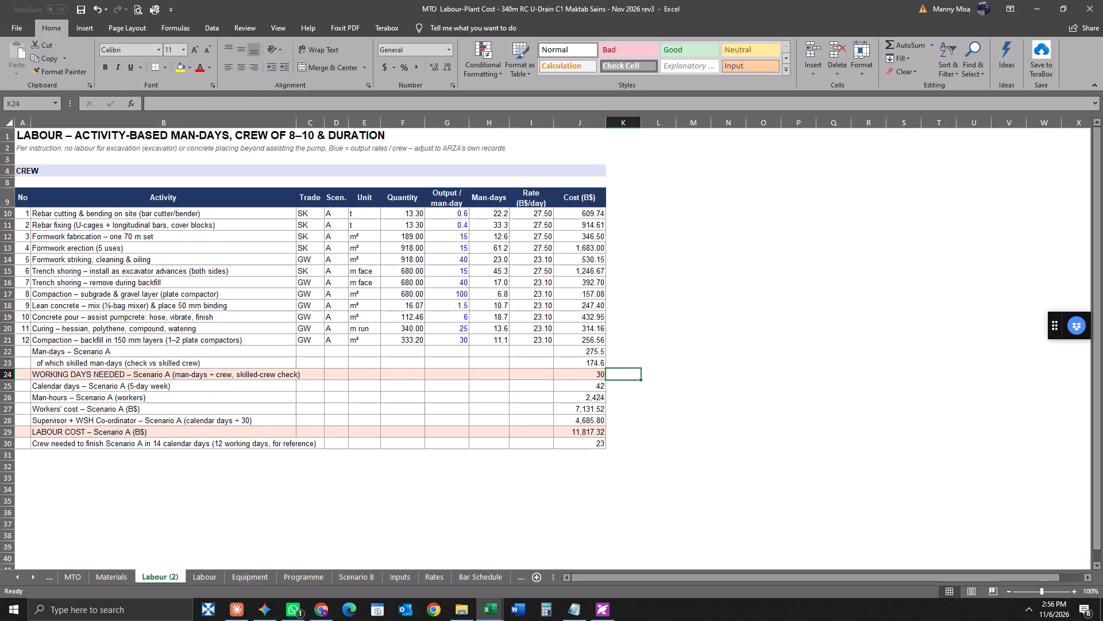
Recheck how the calendar days formula in J25 draws on the working days needed in J24.
click(599, 388)
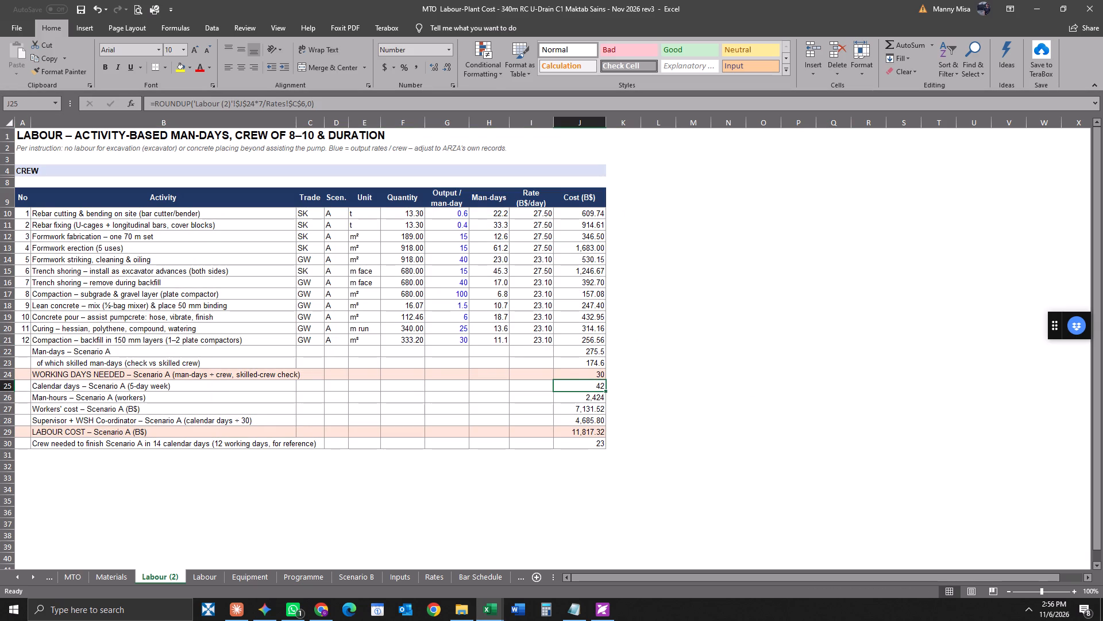
click(353, 103)
click(660, 406)
click(577, 371)
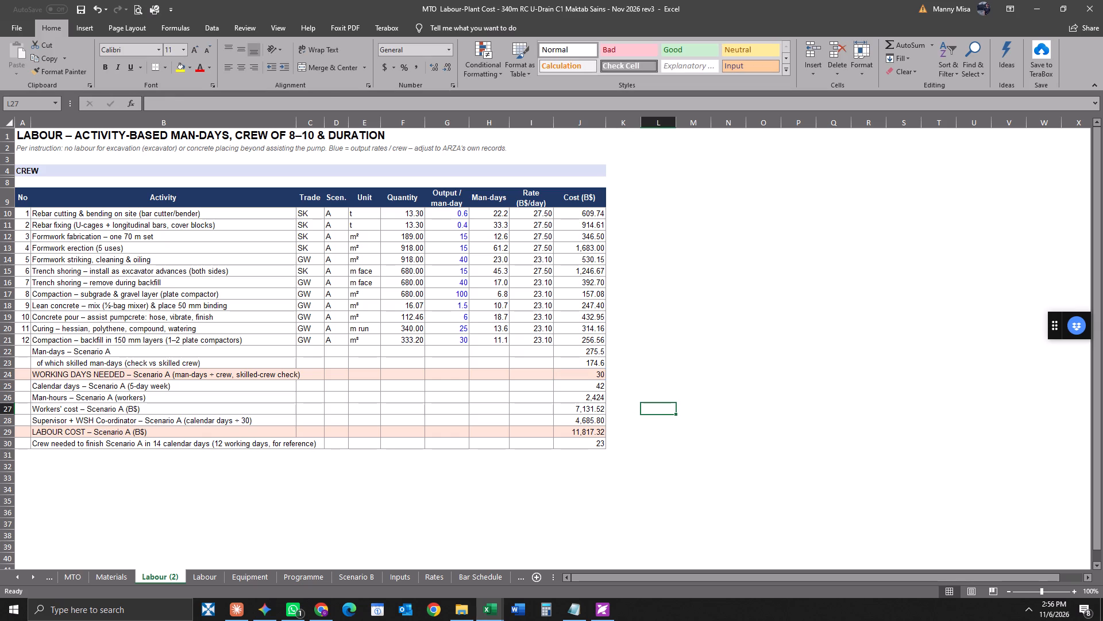
click(606, 390)
click(356, 99)
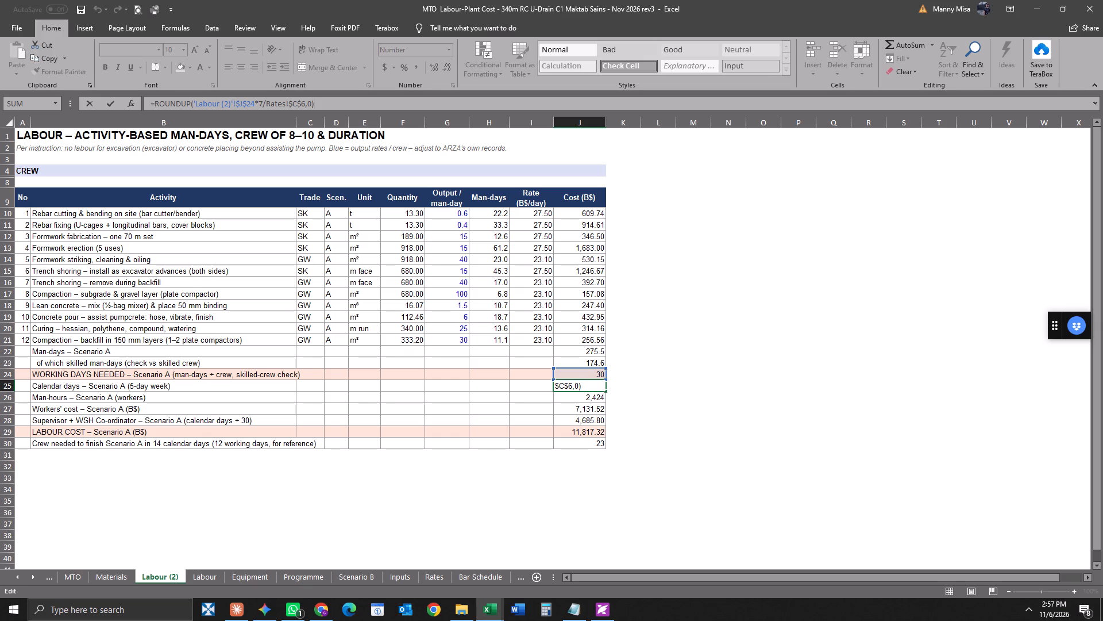
click(777, 462)
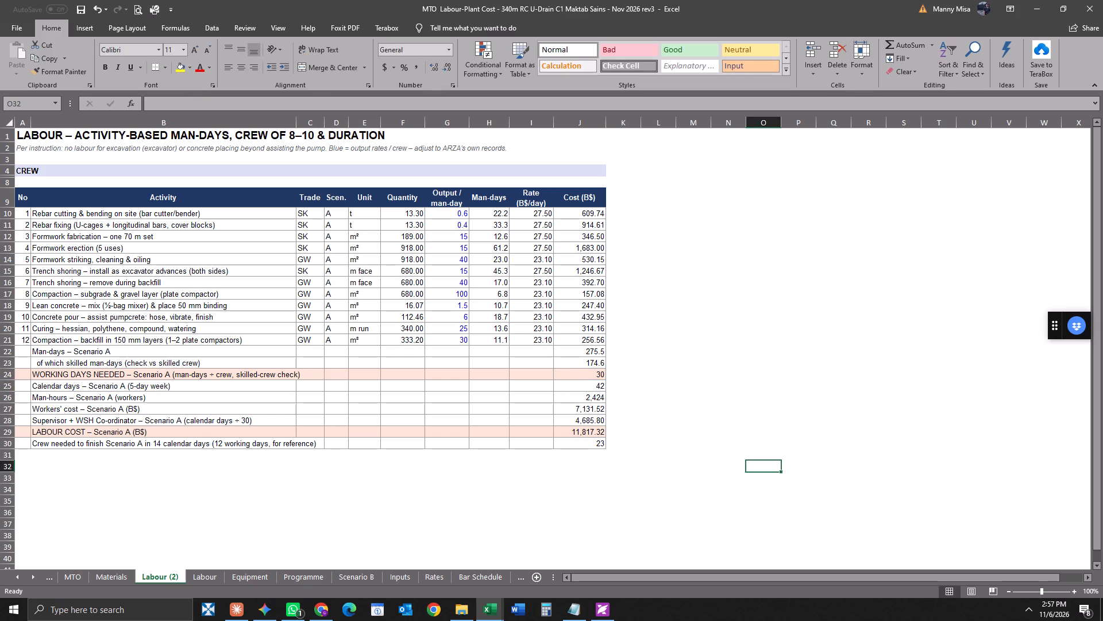
Trace the working days needed formula in J24 again, comparing it with the man-days and labour cost total cells.
click(582, 376)
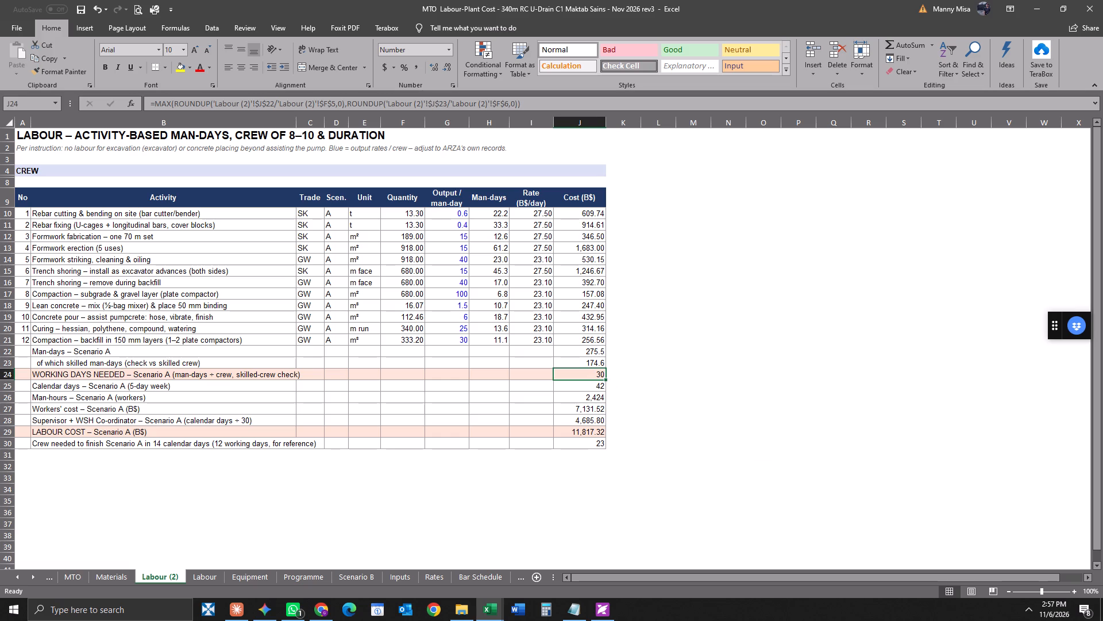
click(593, 432)
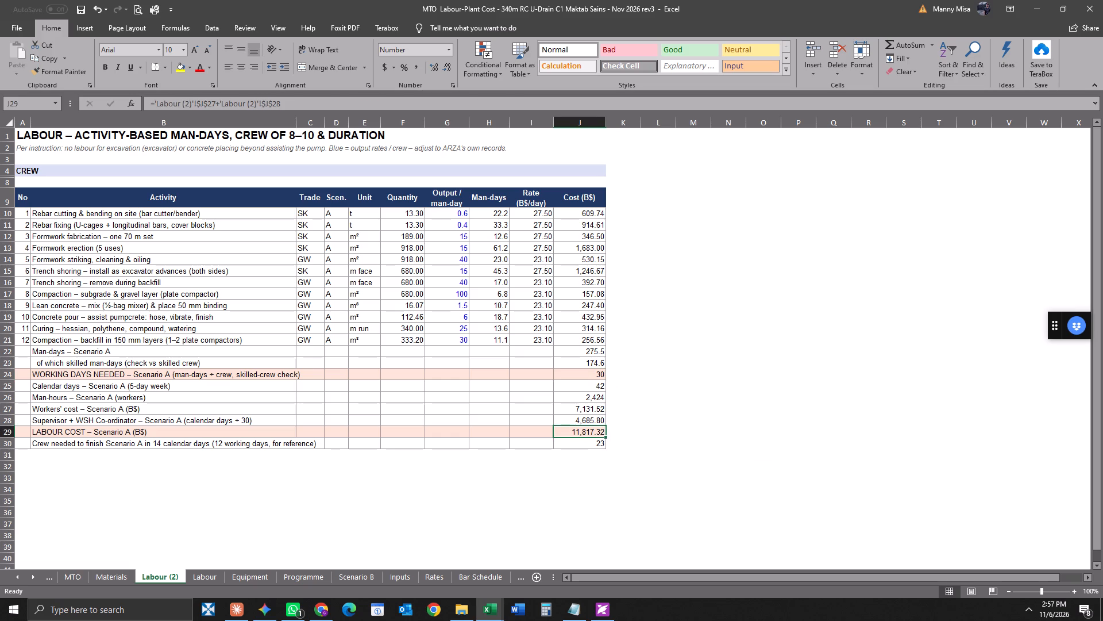
click(587, 373)
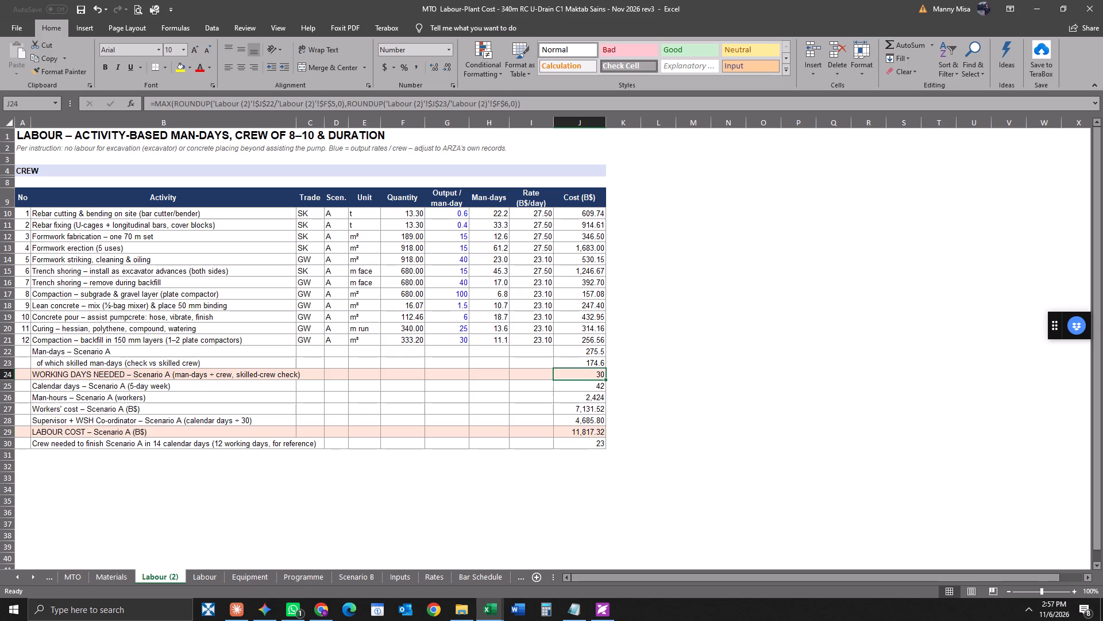
click(543, 105)
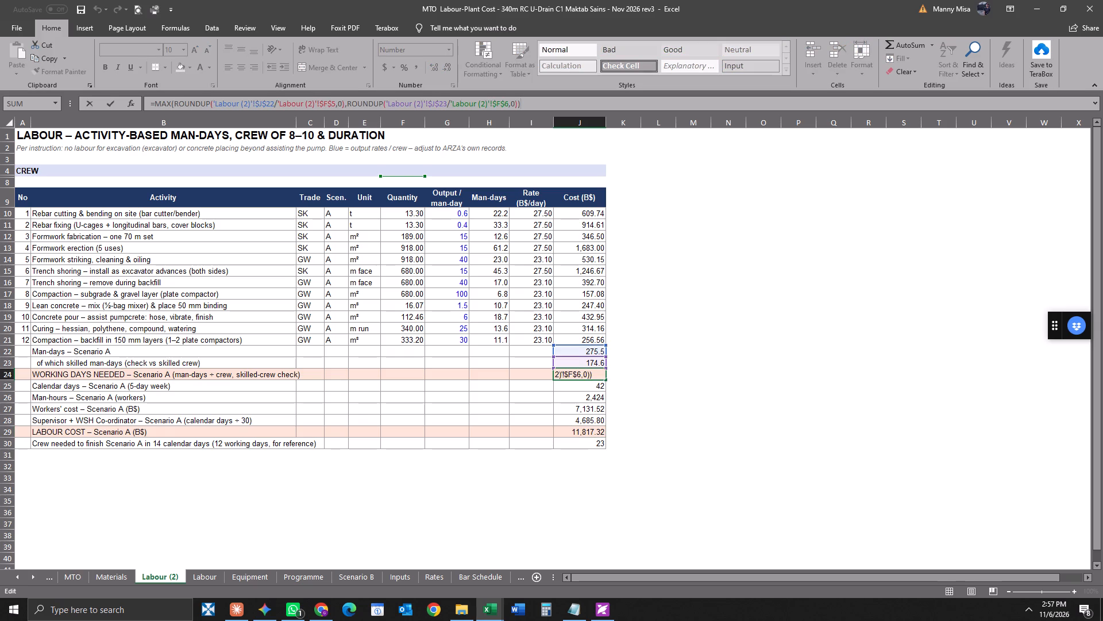
click(801, 373)
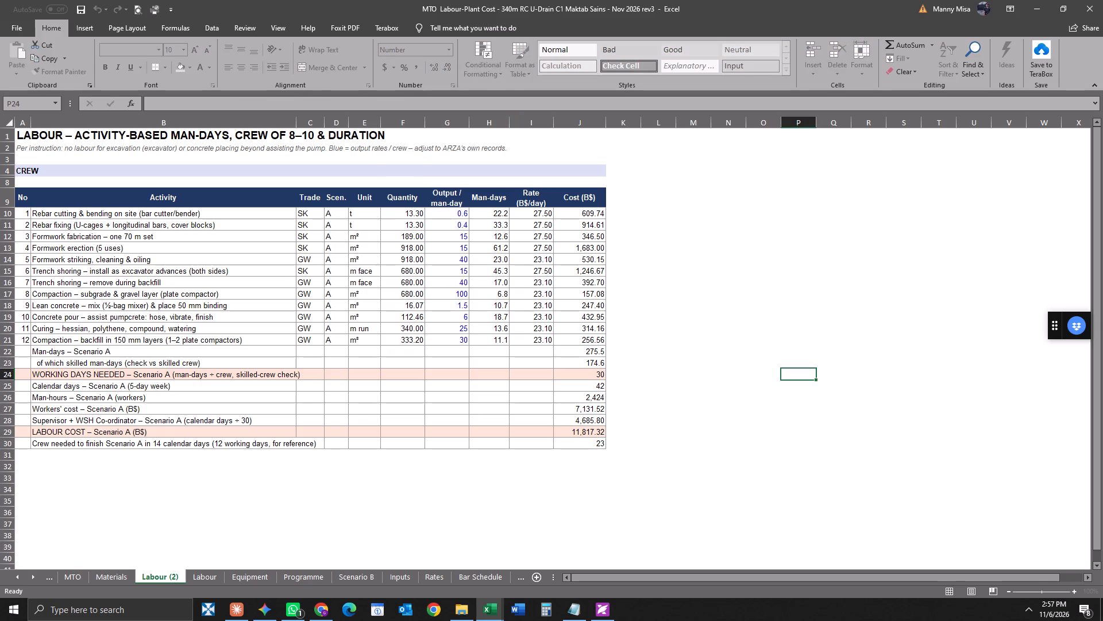
click(598, 352)
click(598, 372)
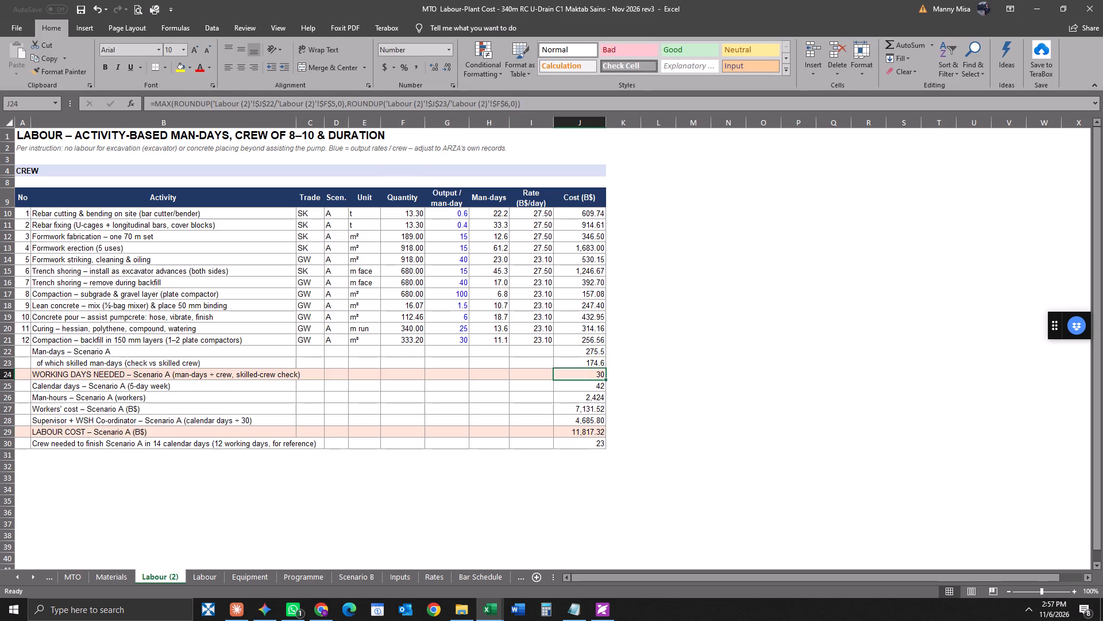
Trace the cells that feed the Scenario A labour cost formula in J29.
click(587, 432)
click(315, 103)
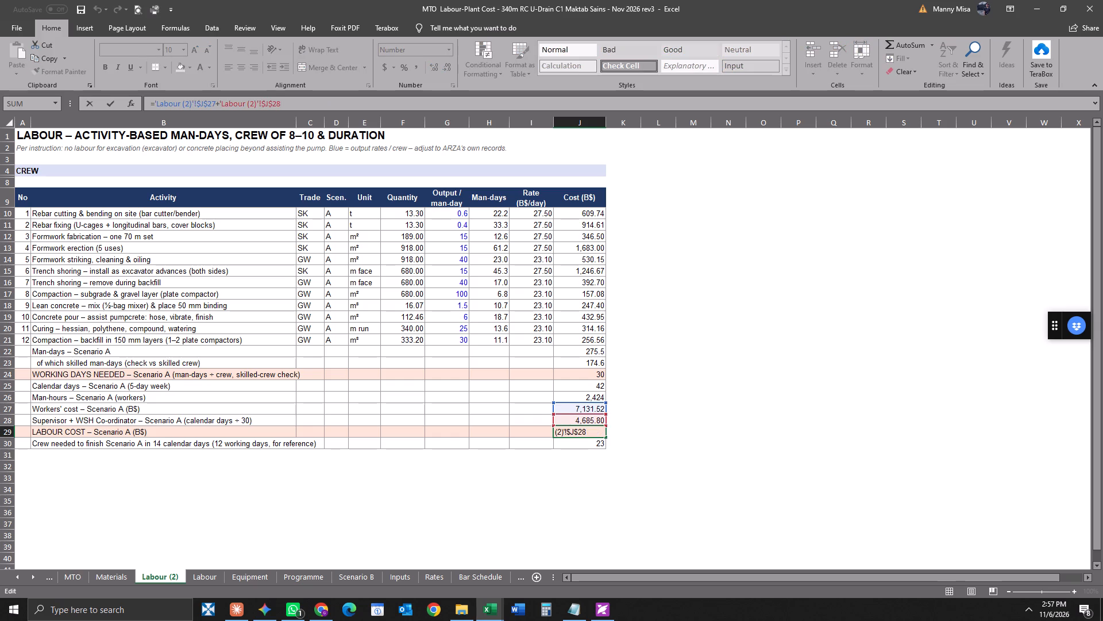
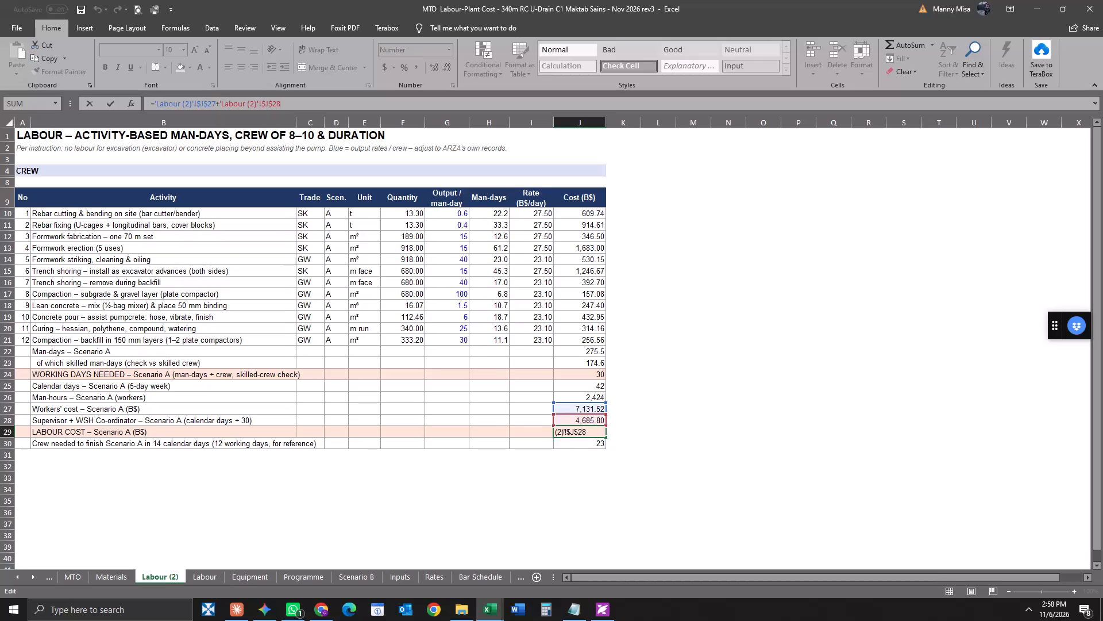
Finish inspecting the Scenario A labour cost formula in J29 and leave formula editing.
click(831, 371)
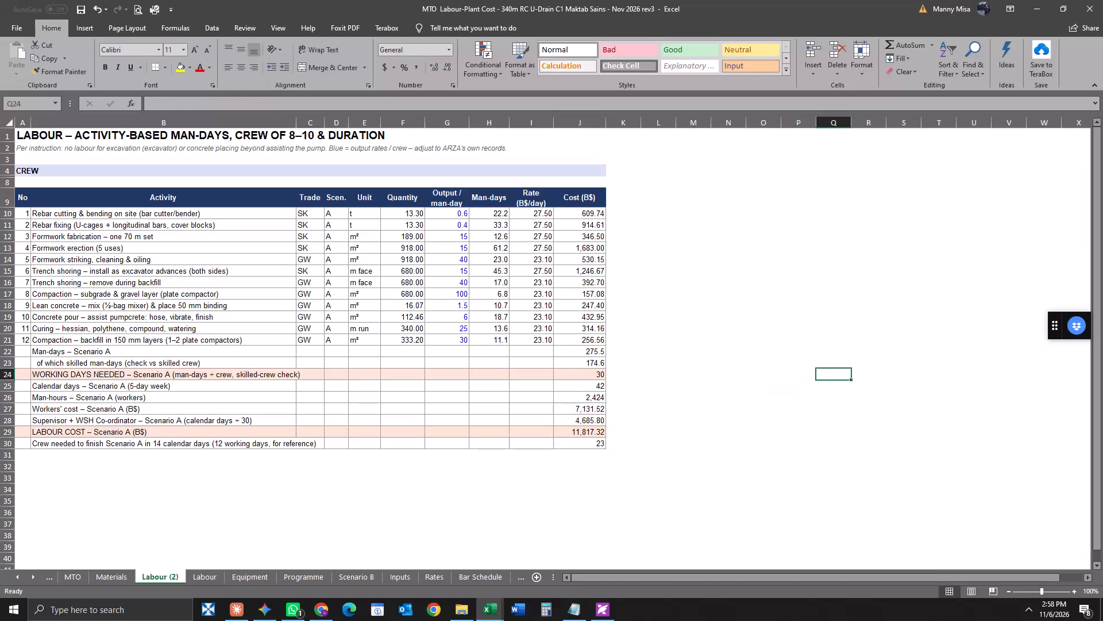
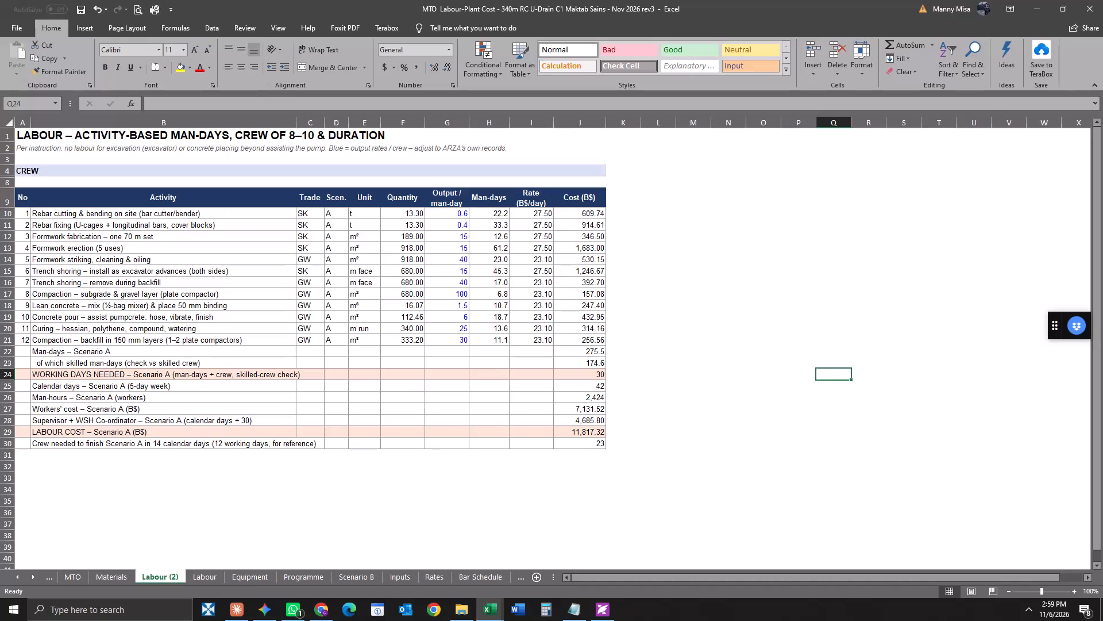
Inspect the formulas behind the crew-needed figure in J30 and the Scenario A labour cost in J29.
click(594, 448)
click(591, 444)
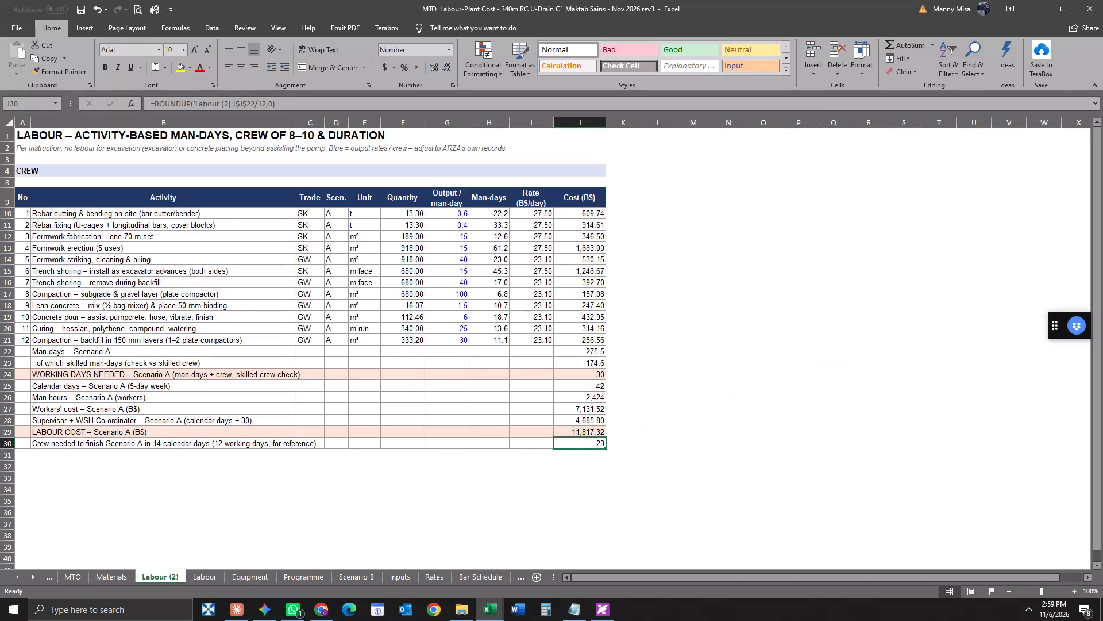
click(304, 103)
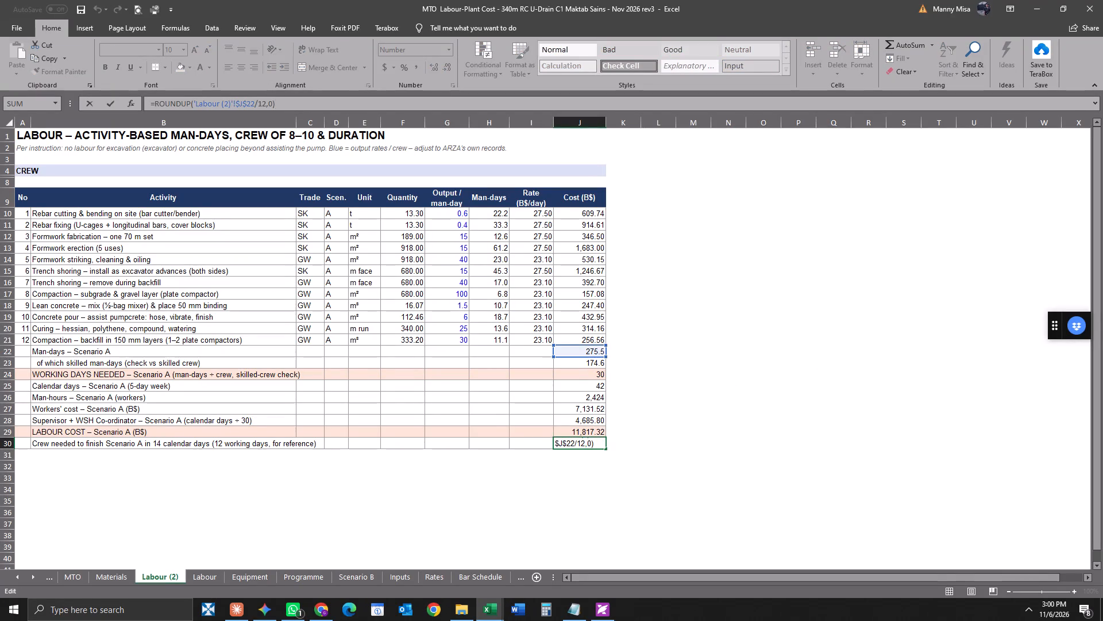
click(728, 460)
click(590, 433)
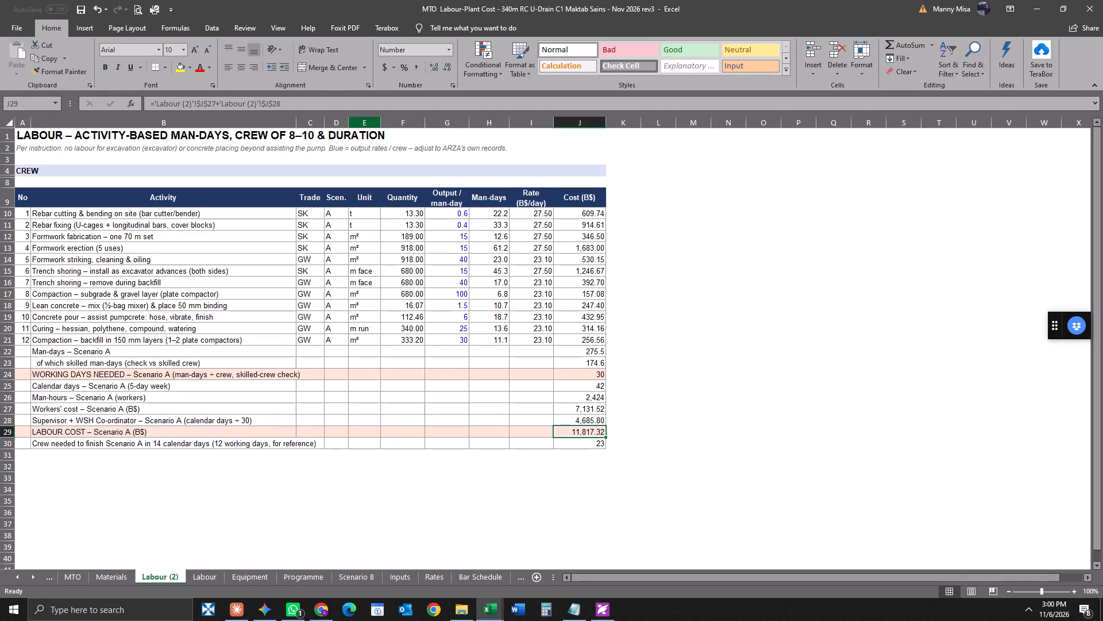
click(311, 104)
click(689, 388)
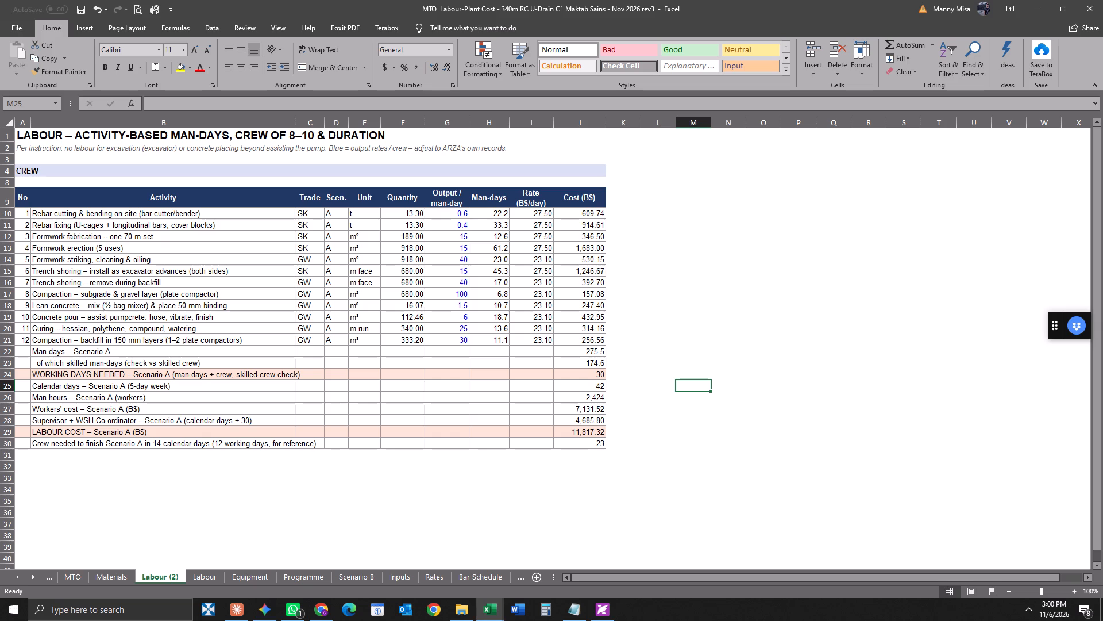
Check the Scenario A workers' cost formula in J27 against the sum of the activity costs in J10:J21.
click(573, 409)
click(268, 101)
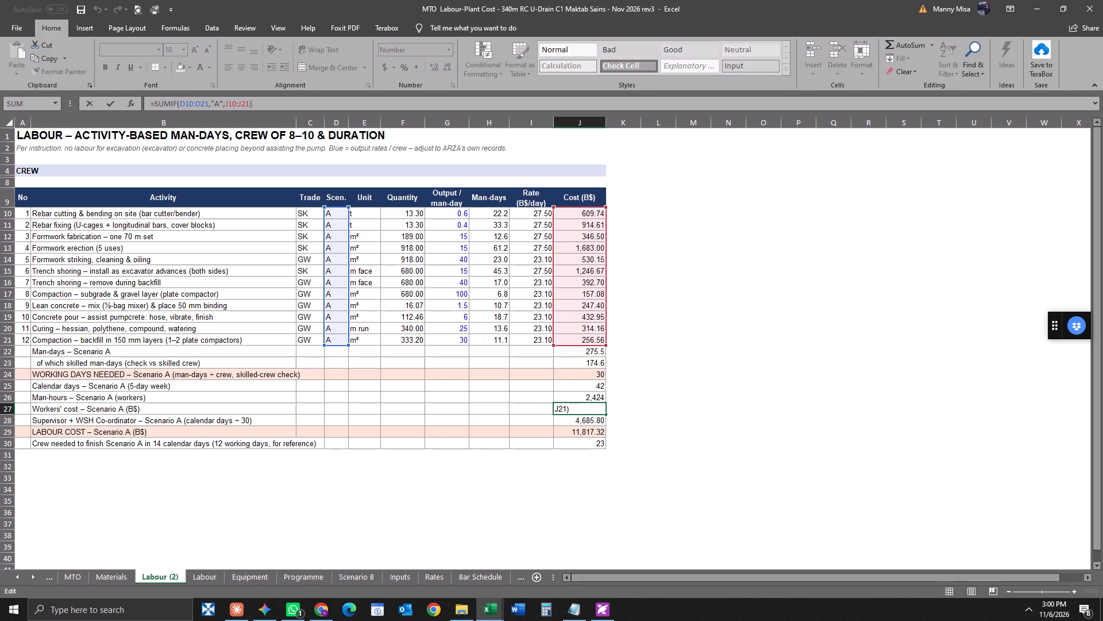
click(674, 321)
drag(589, 340, 588, 216)
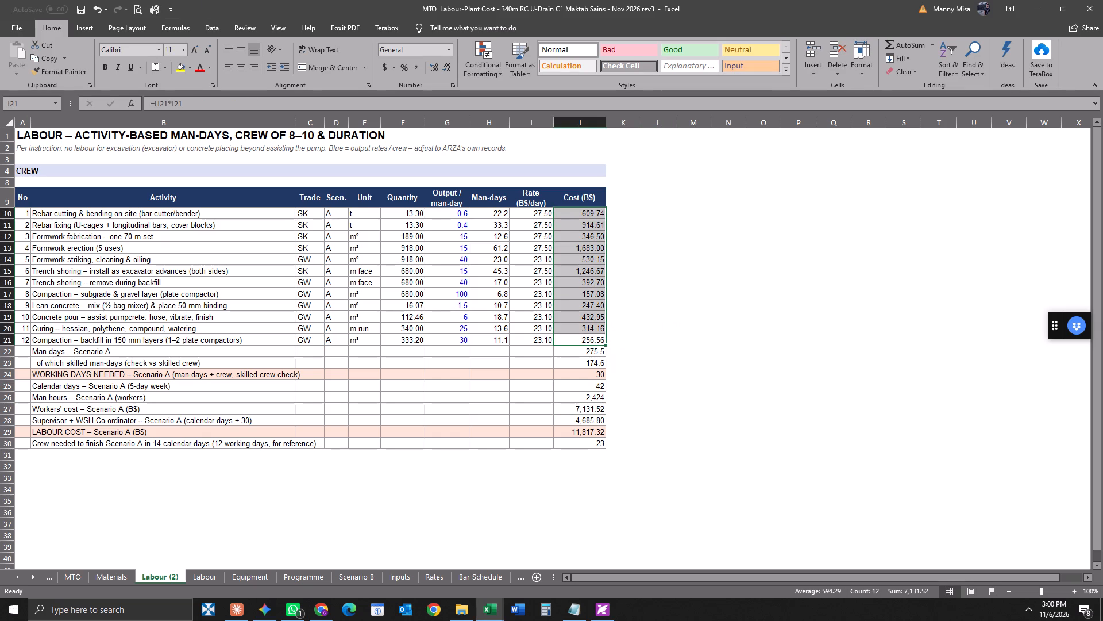
click(598, 409)
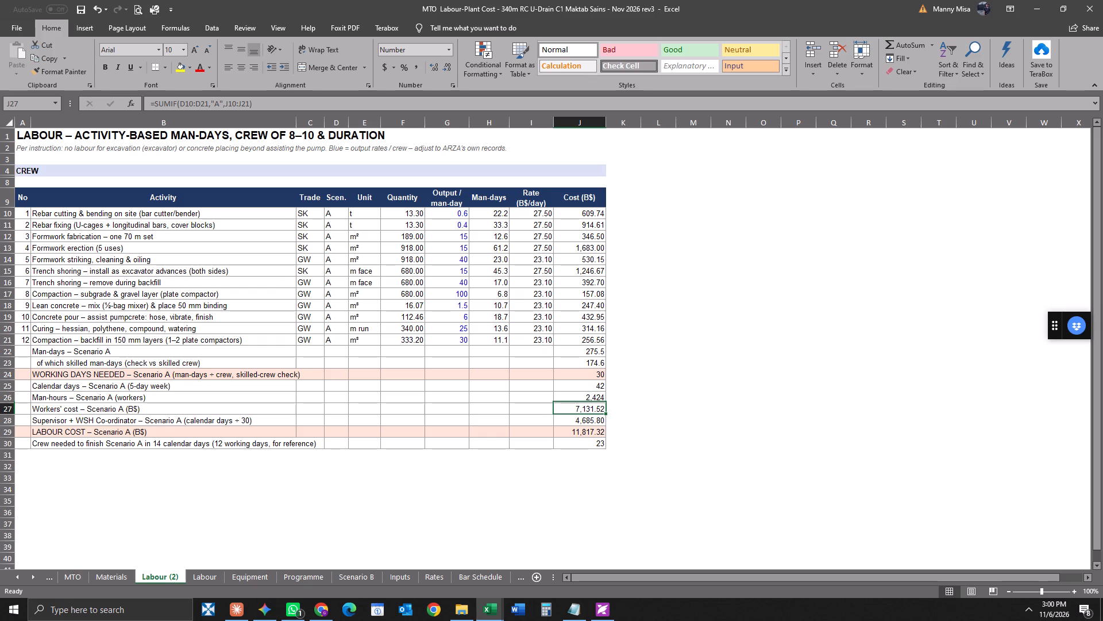
Examine the formulas for crew needed in J30, Scenario A man-days in J22 and backfill compaction cost in J21.
click(571, 443)
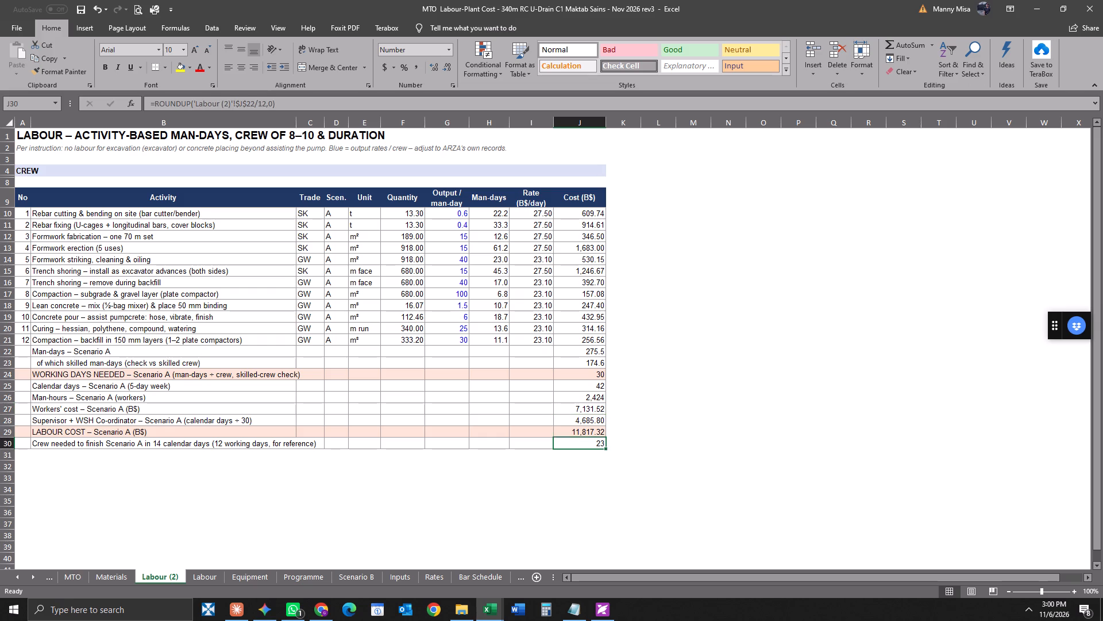
click(285, 101)
click(650, 336)
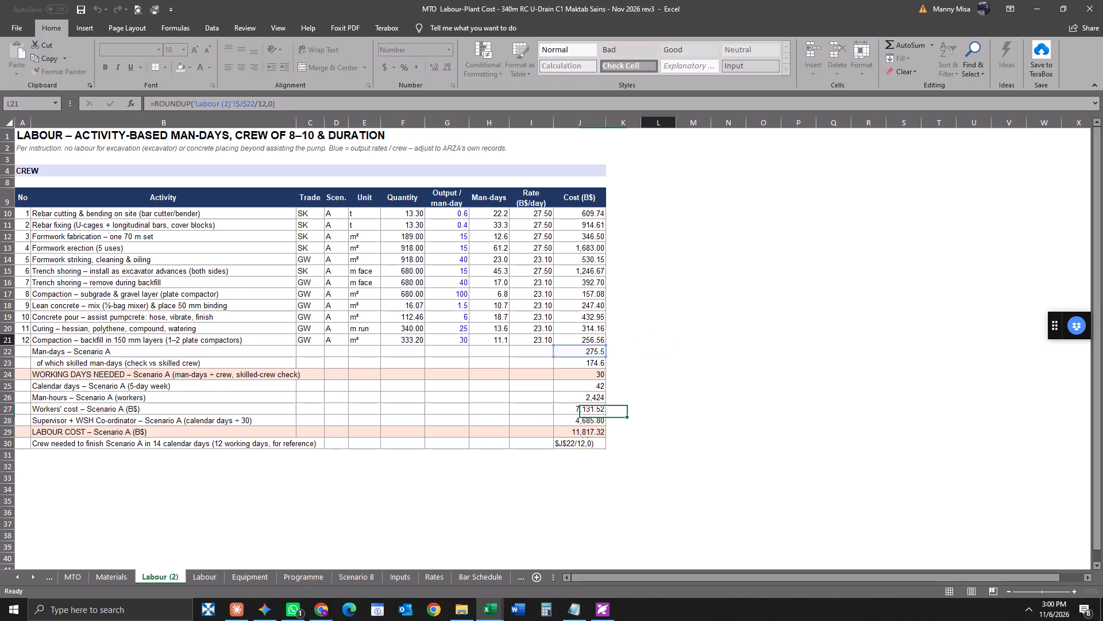
click(591, 350)
click(268, 105)
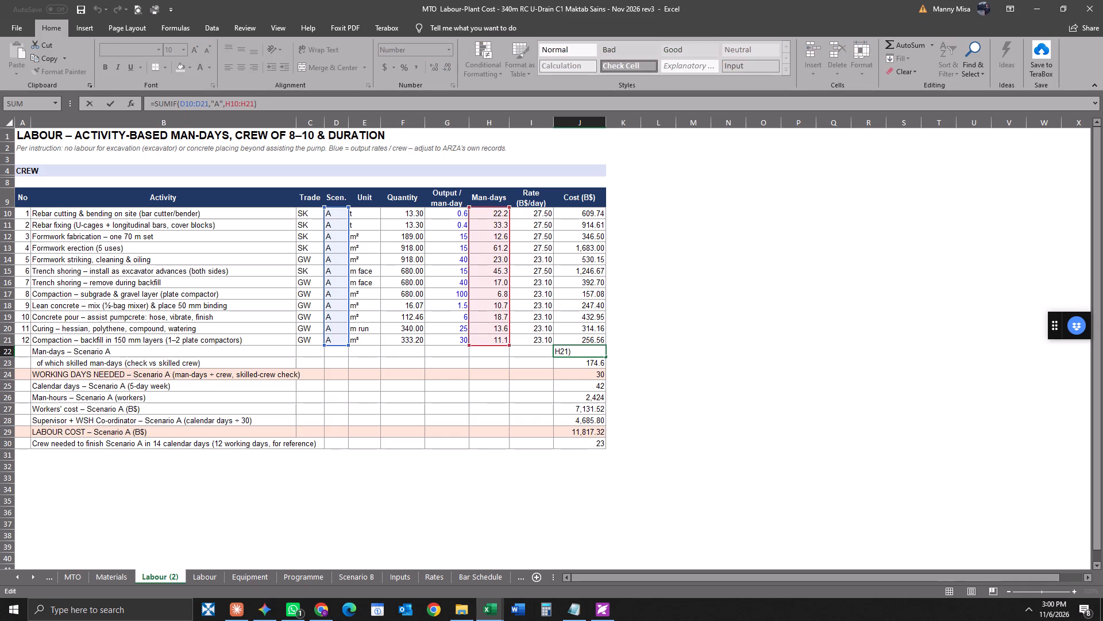
click(646, 290)
click(599, 346)
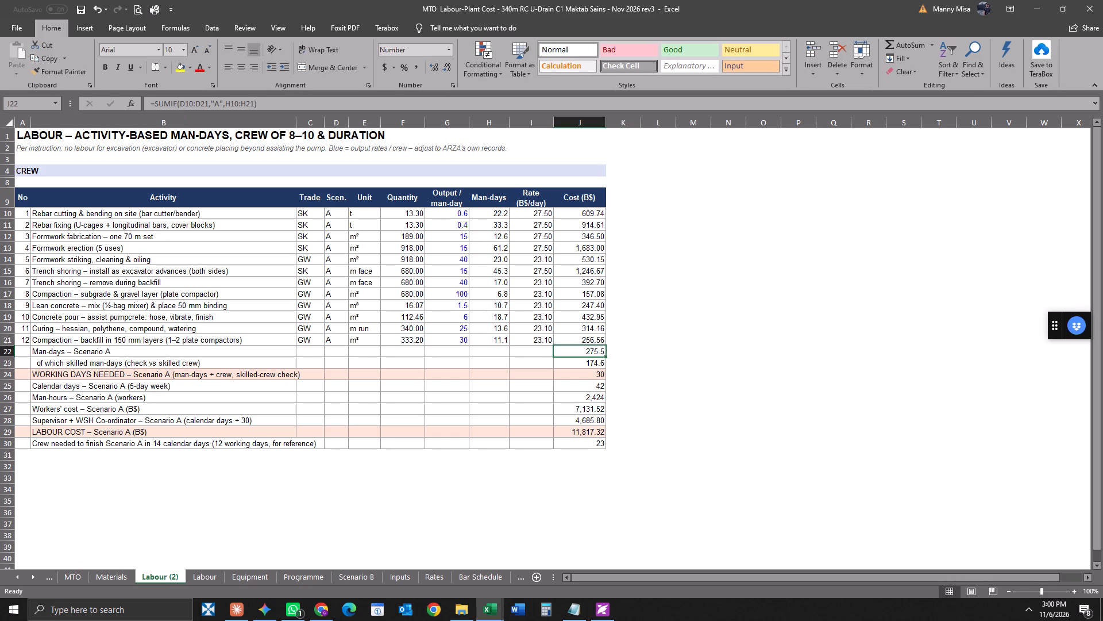
click(589, 340)
click(218, 104)
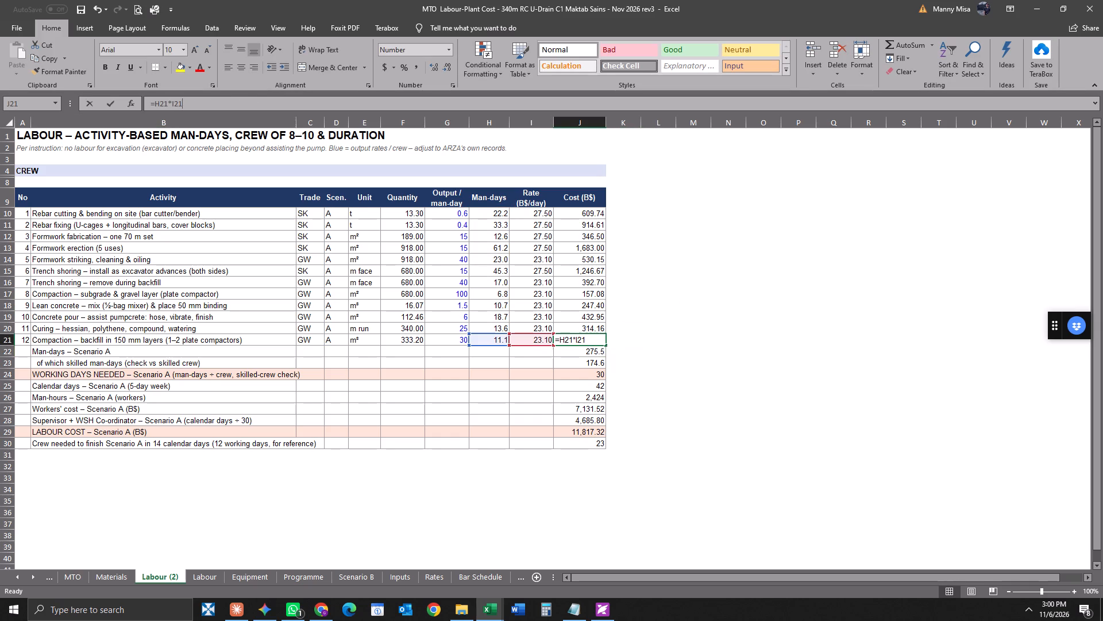
click(693, 306)
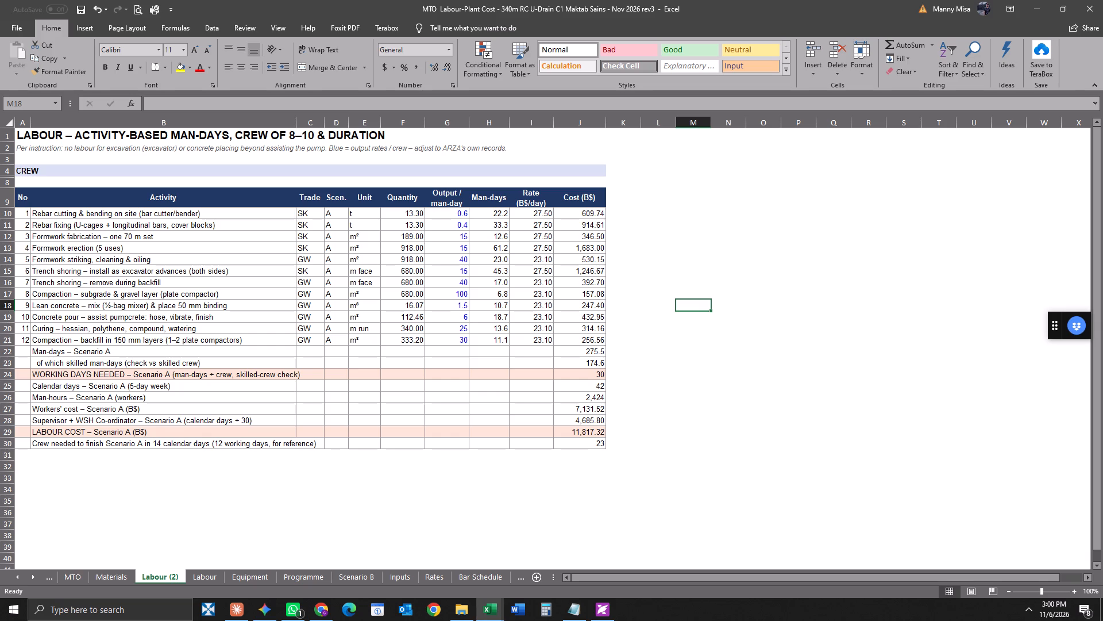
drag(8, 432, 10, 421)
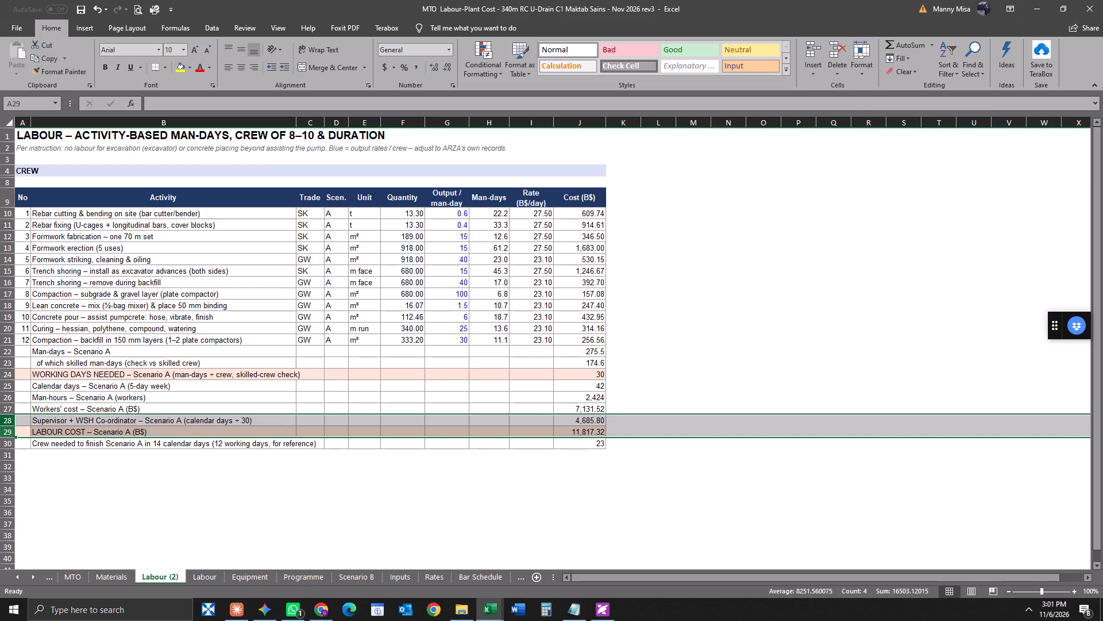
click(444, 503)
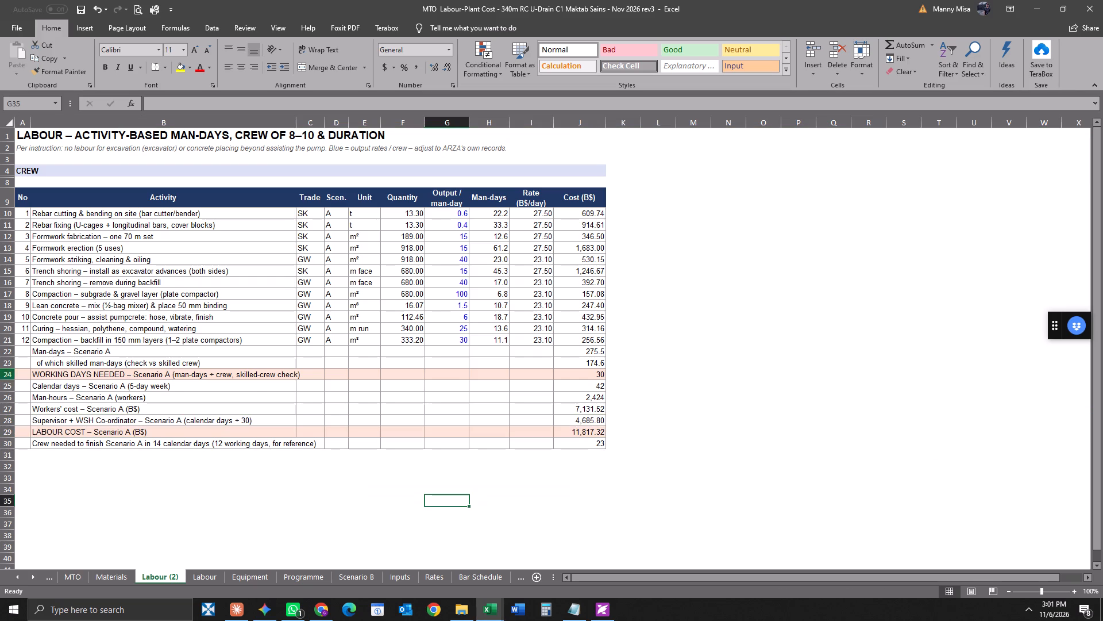
Fill the Workers' cost – Scenario A row, A27:J27, with yellow.
drag(20, 411, 560, 410)
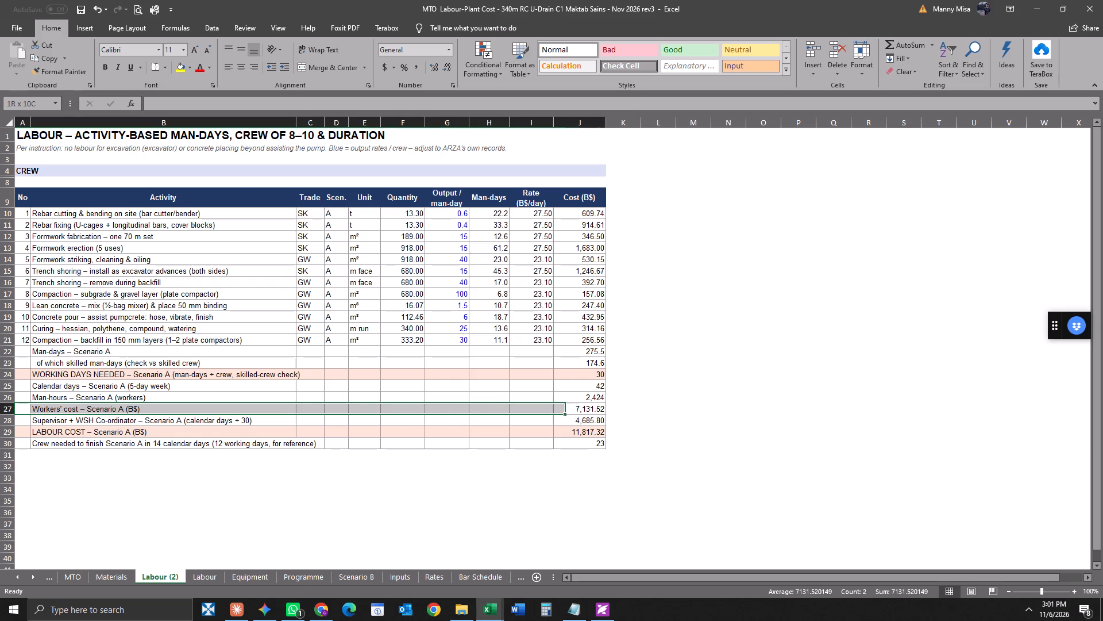
drag(560, 410, 566, 410)
click(180, 66)
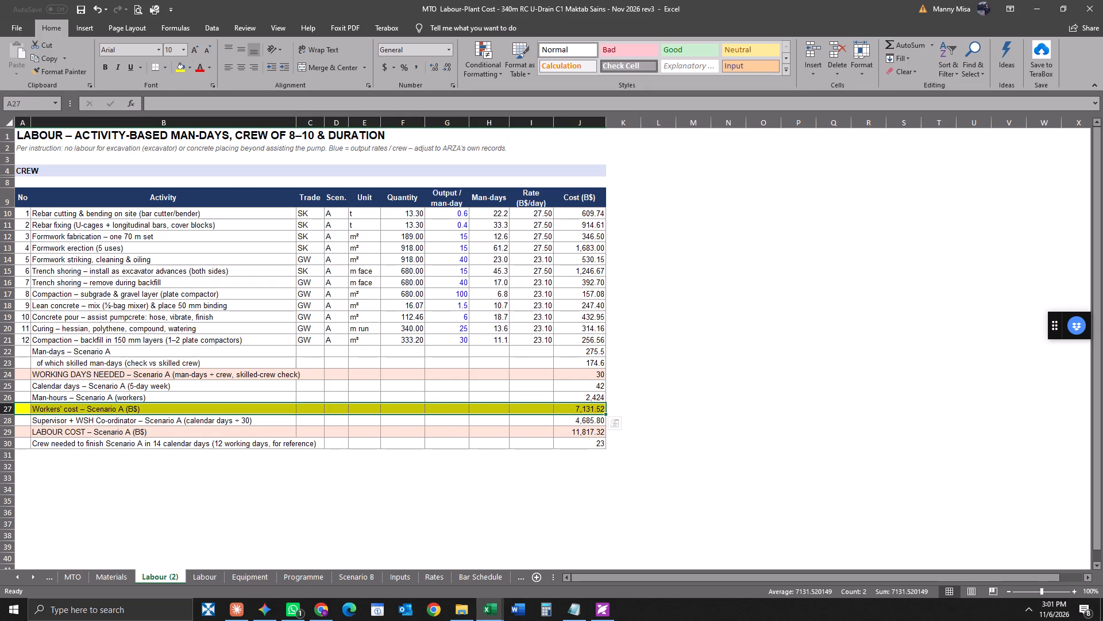
click(491, 492)
Make the Workers' cost – Scenario A row bold and enlarge its font by two size increments.
drag(601, 407, 41, 409)
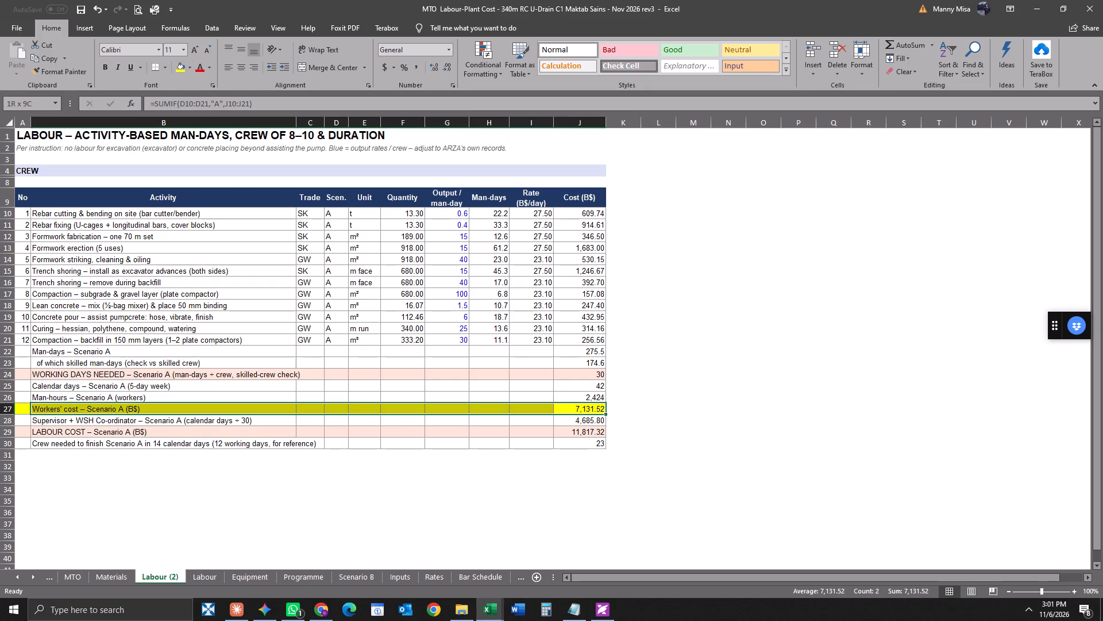
drag(41, 409, 22, 409)
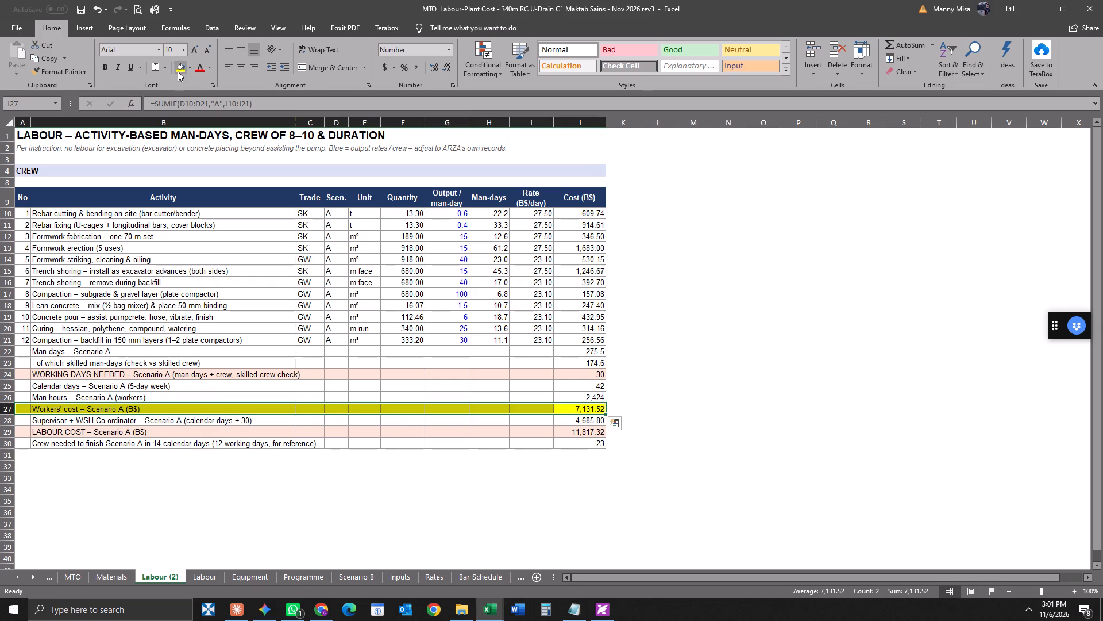
click(103, 66)
click(198, 50)
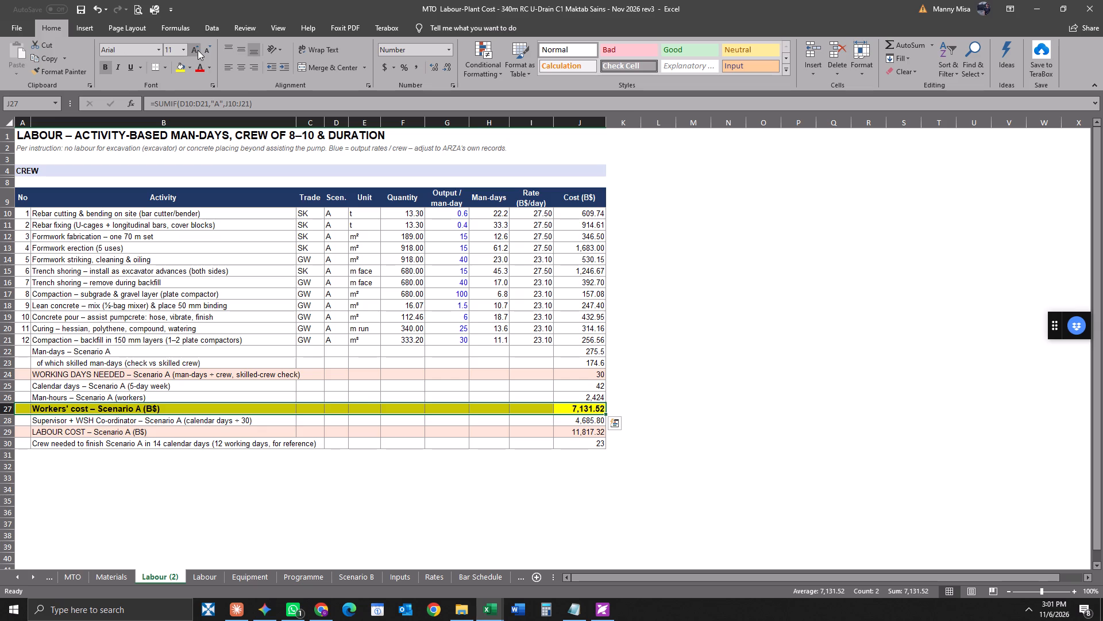
click(198, 50)
click(433, 499)
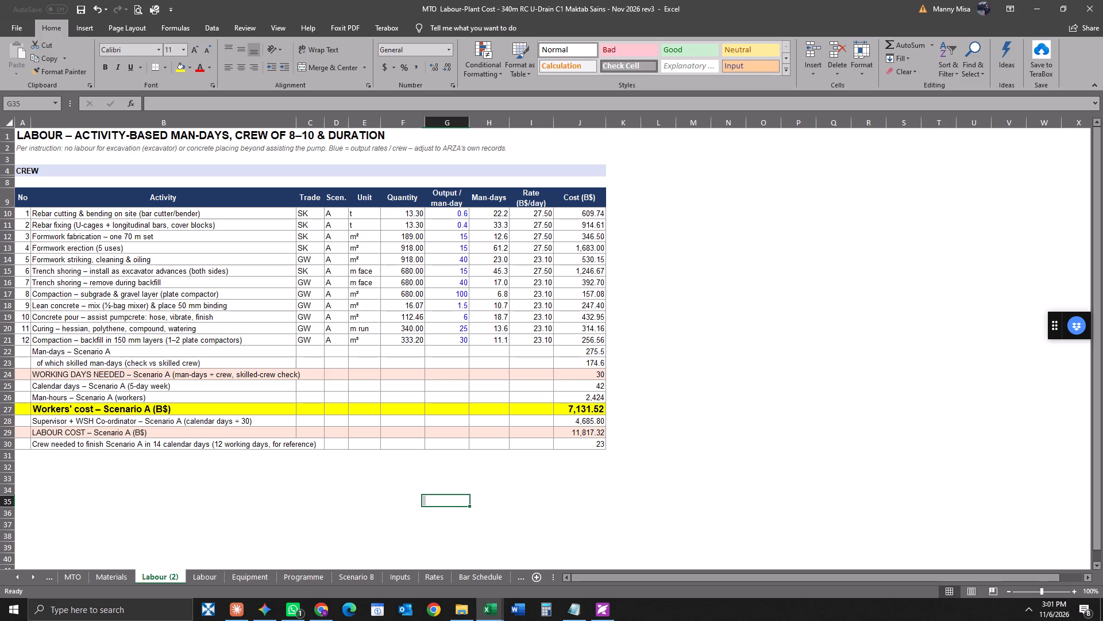
On the Rates sheet, set the man-day all-in rate to 30 for skilled and 25 for general workers, and return to Labour (2).
click(538, 214)
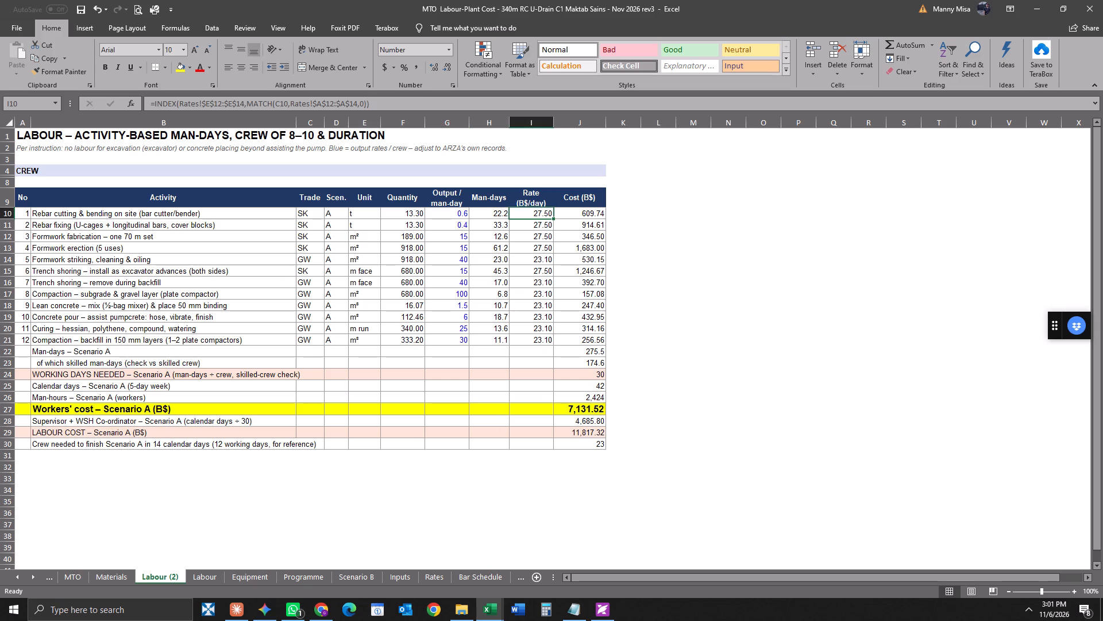
click(198, 577)
click(433, 577)
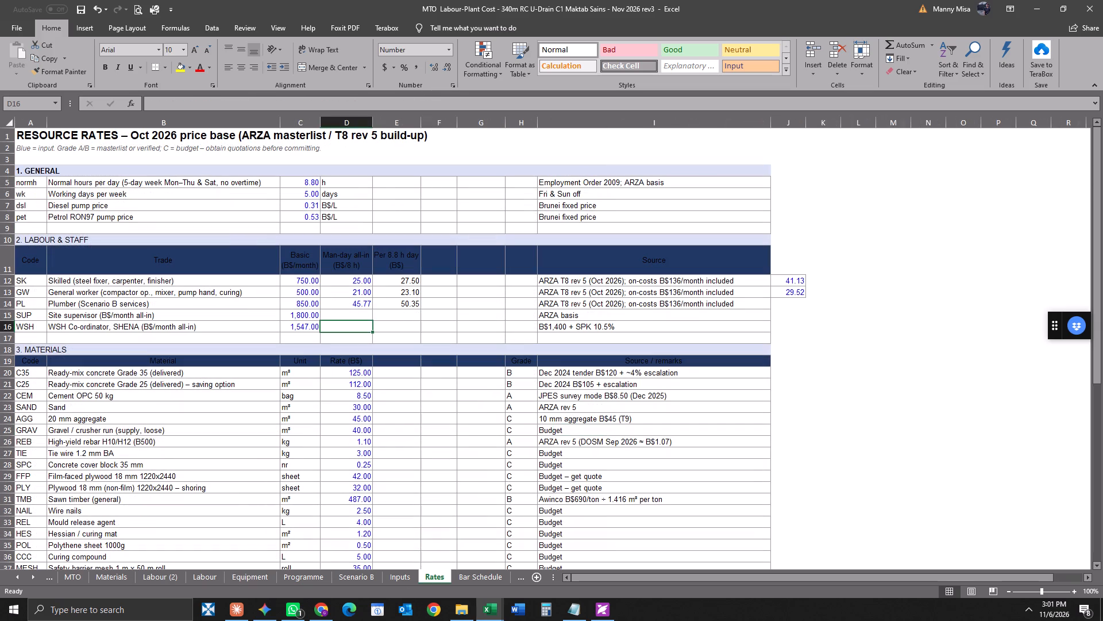
click(344, 279)
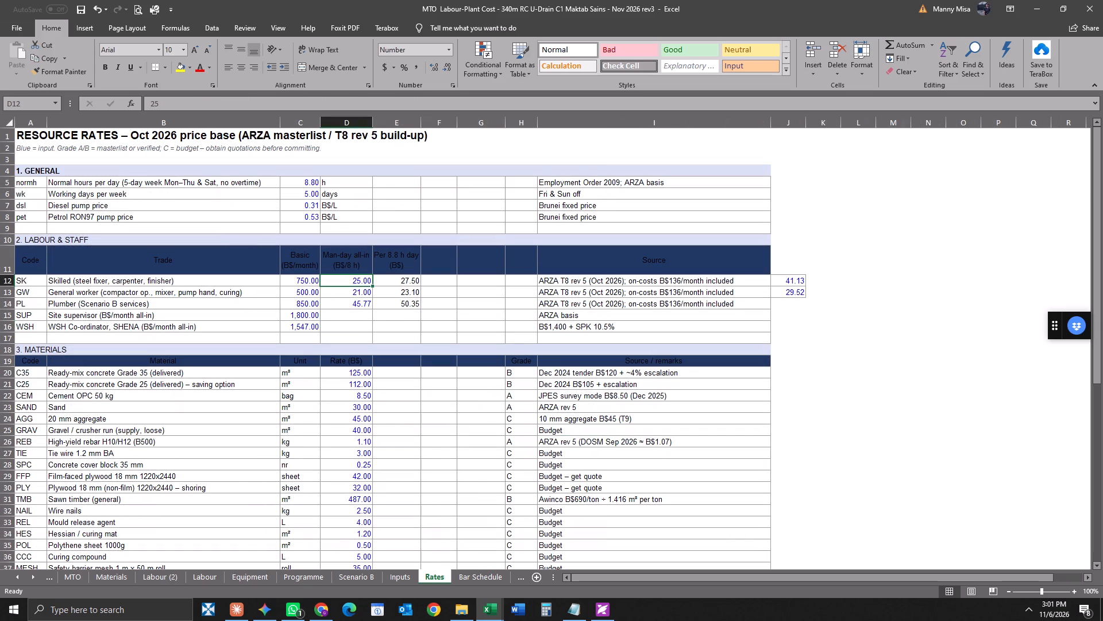
key(3)
key(0)
click(348, 295)
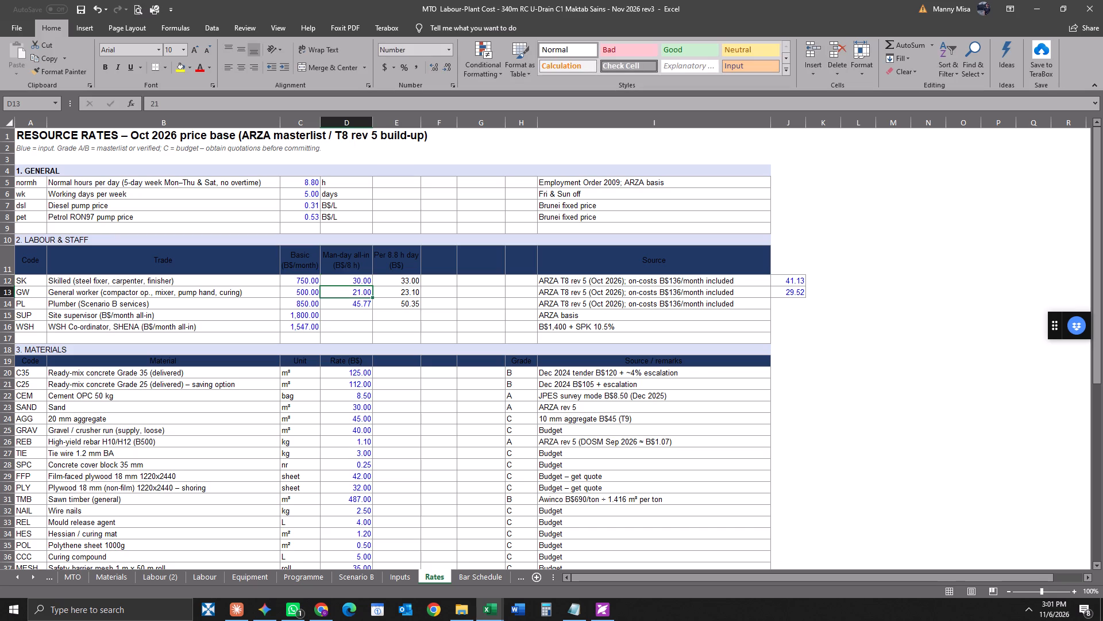
text(25)
click(376, 333)
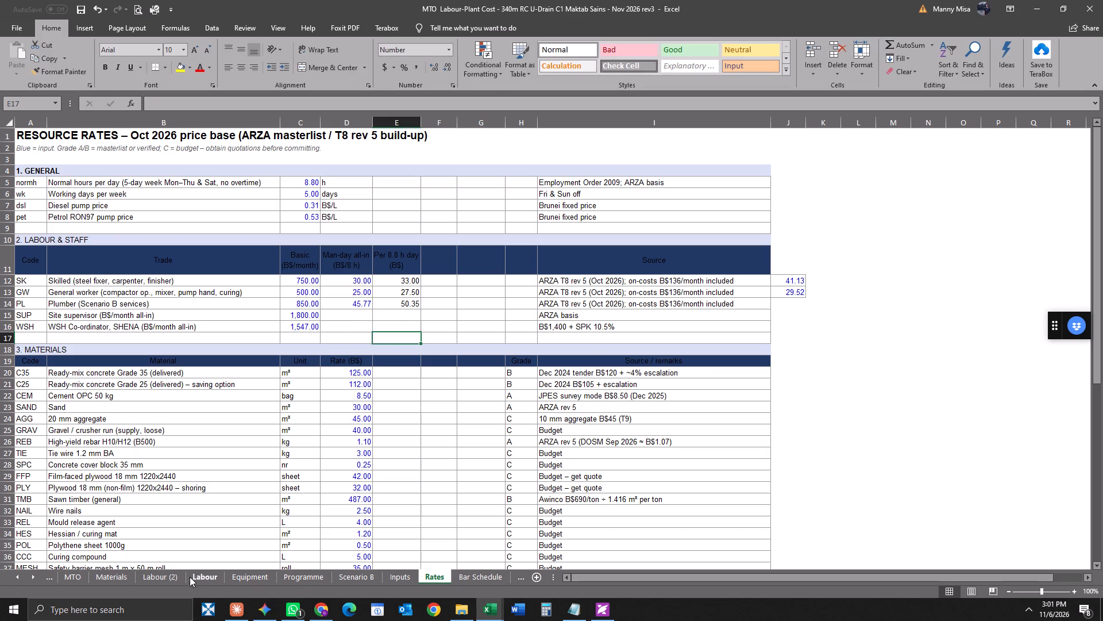
click(166, 578)
click(613, 509)
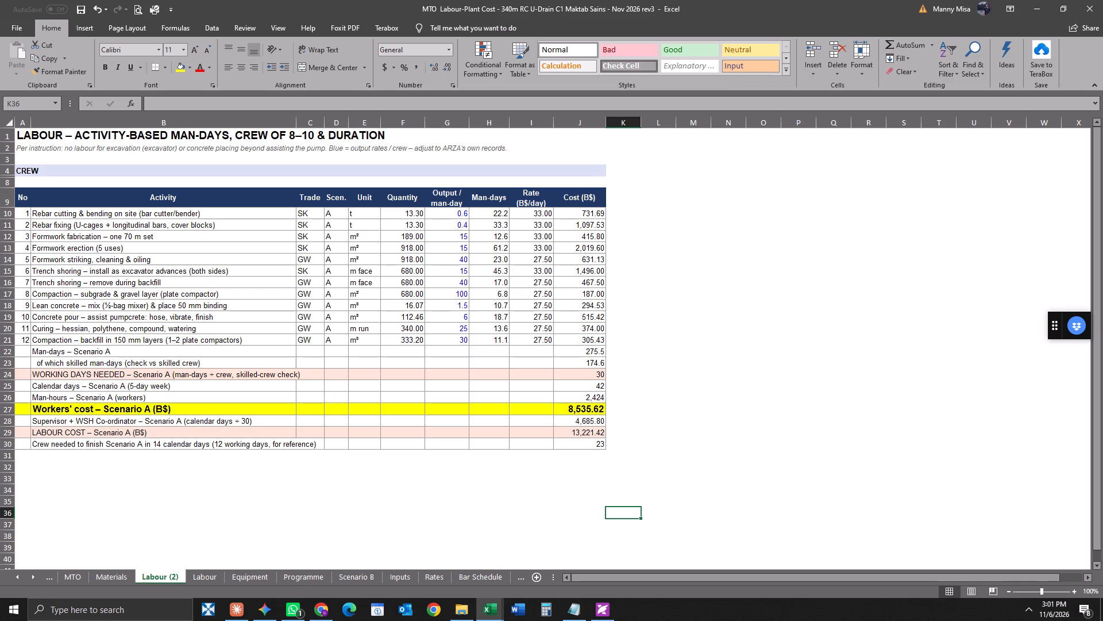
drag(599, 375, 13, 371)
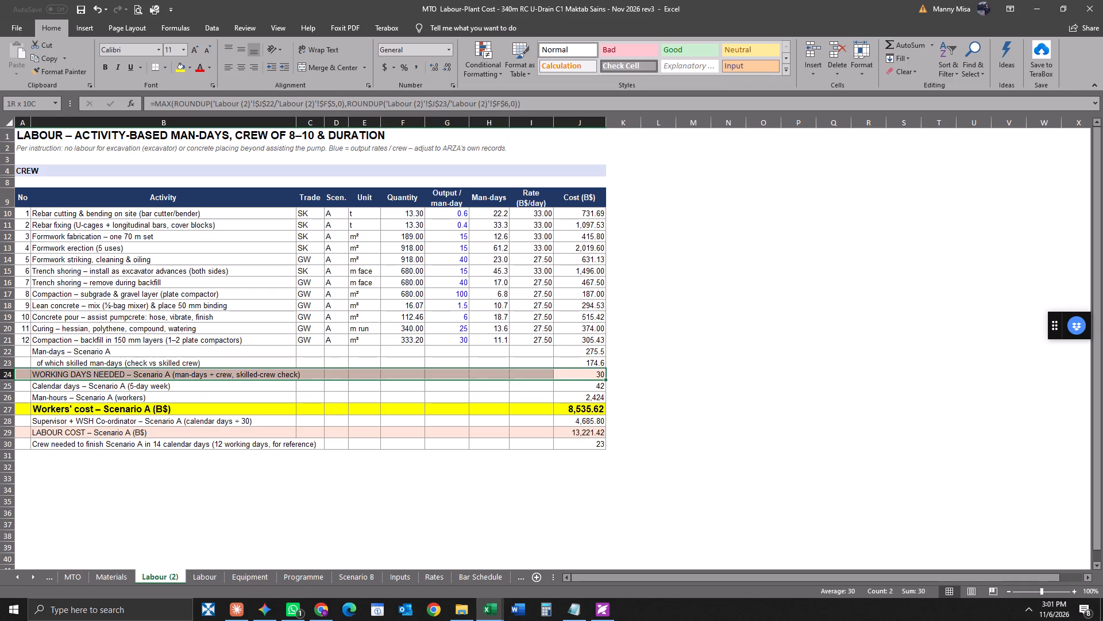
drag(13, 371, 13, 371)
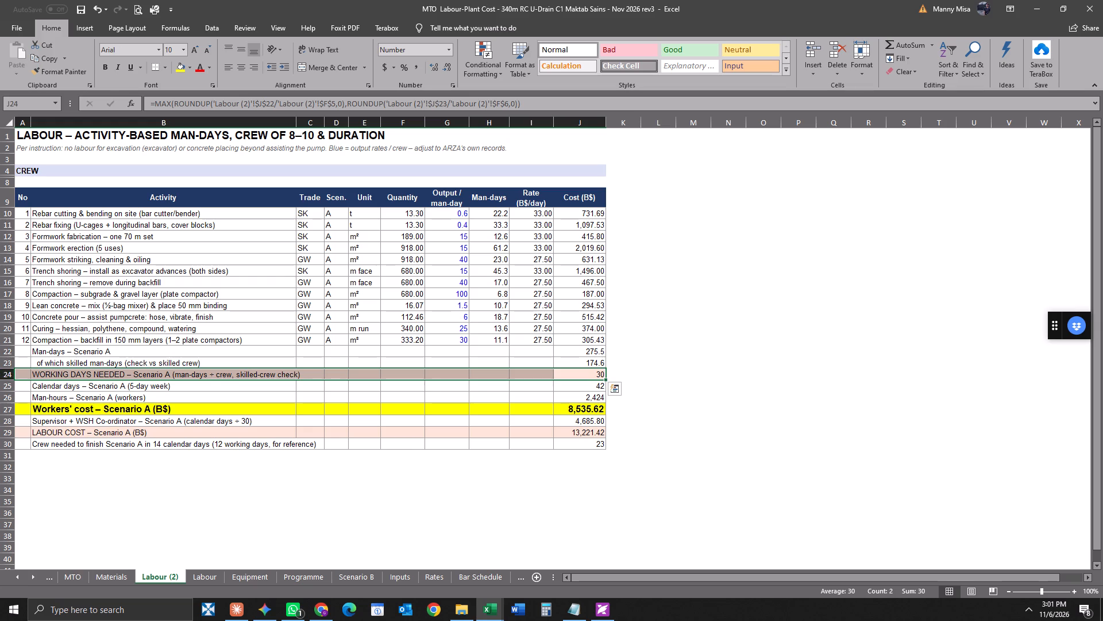
Fill the crew-needed row, A30:J30, with the lightest blue theme tint, keeping its text in the automatic black colour.
drag(21, 445, 605, 446)
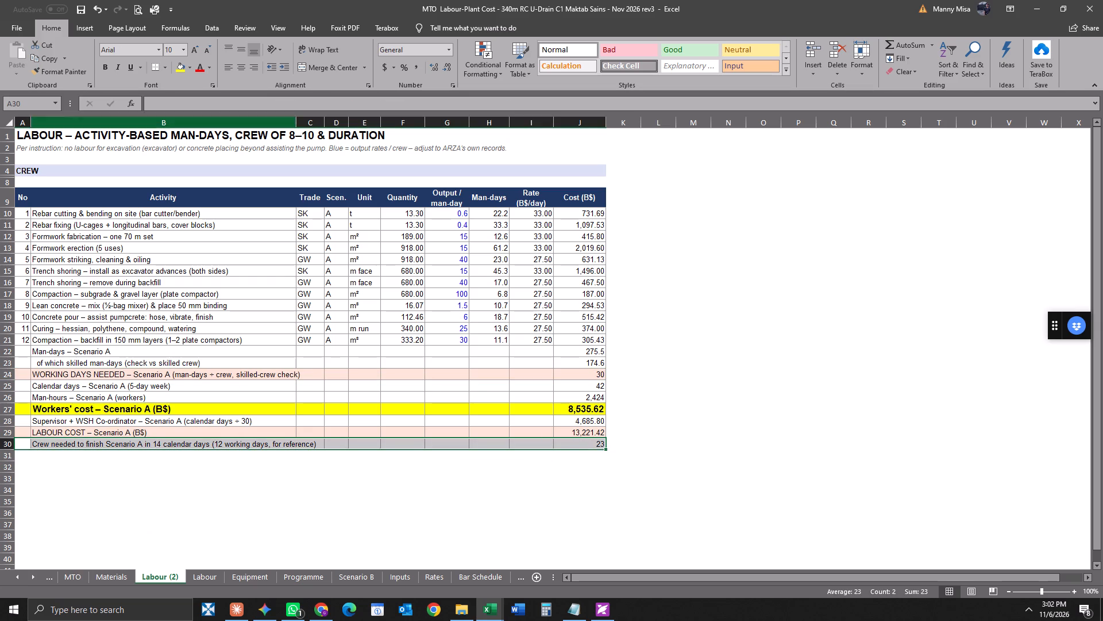
click(194, 70)
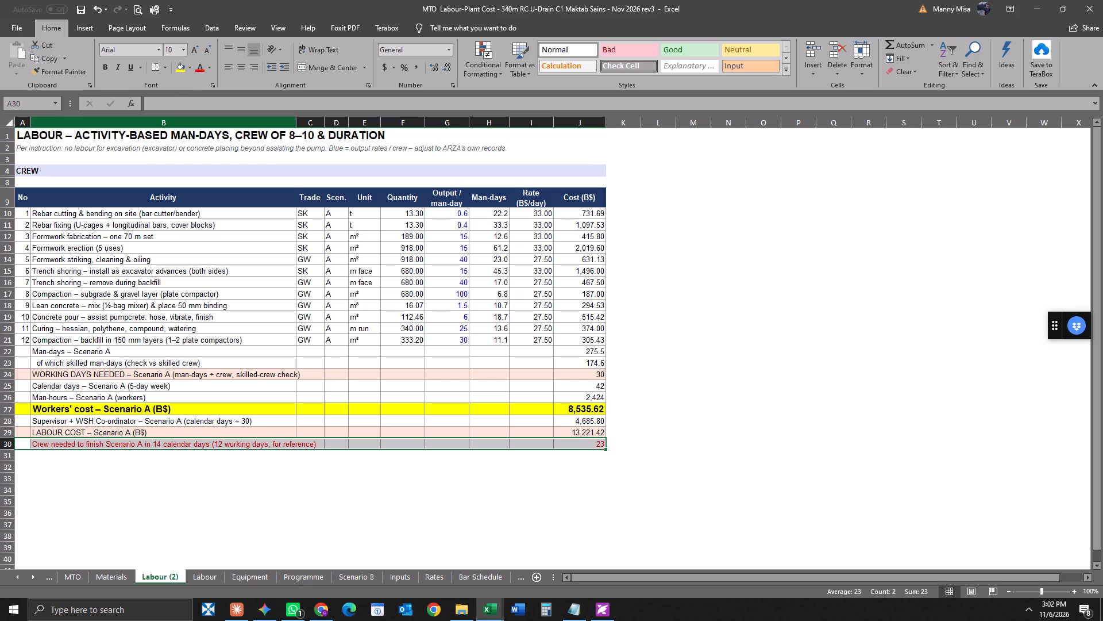
click(209, 66)
click(229, 85)
click(188, 67)
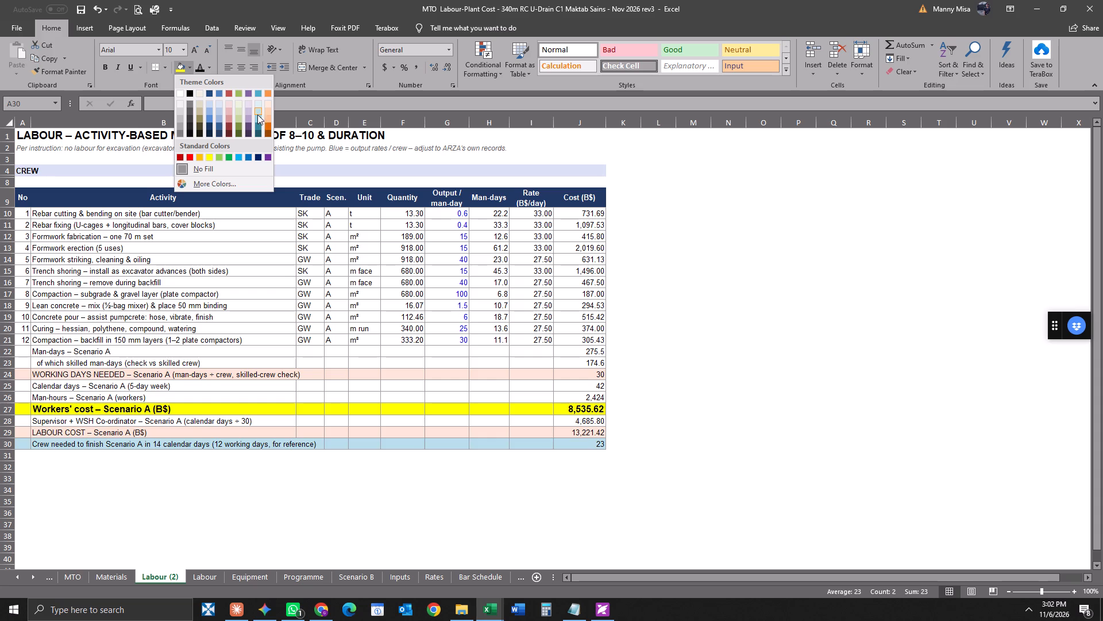
click(256, 122)
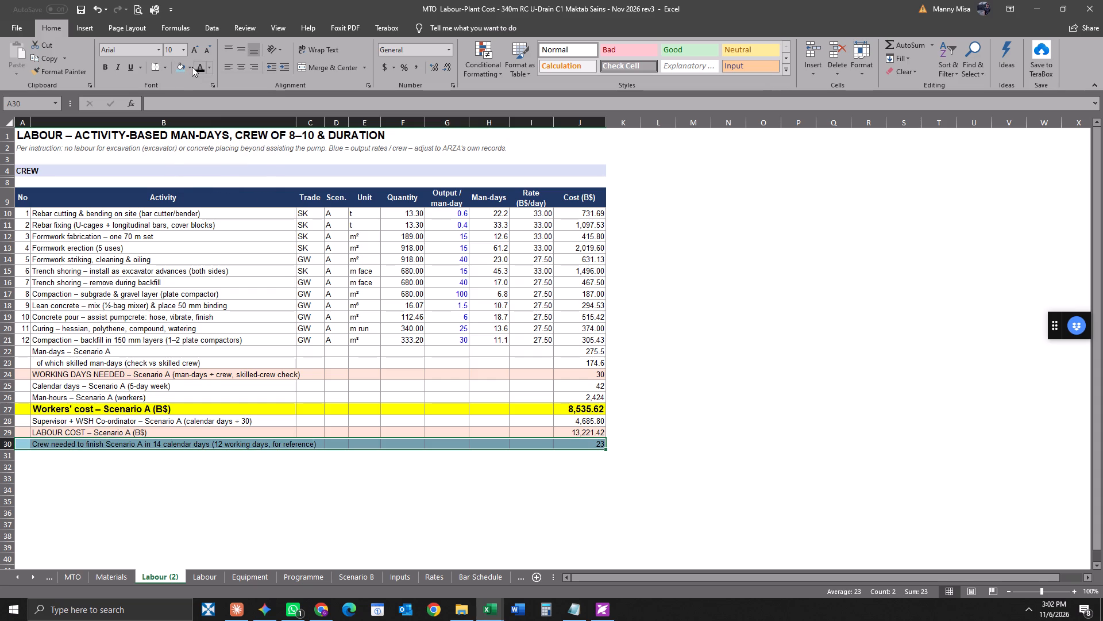
click(191, 66)
click(260, 105)
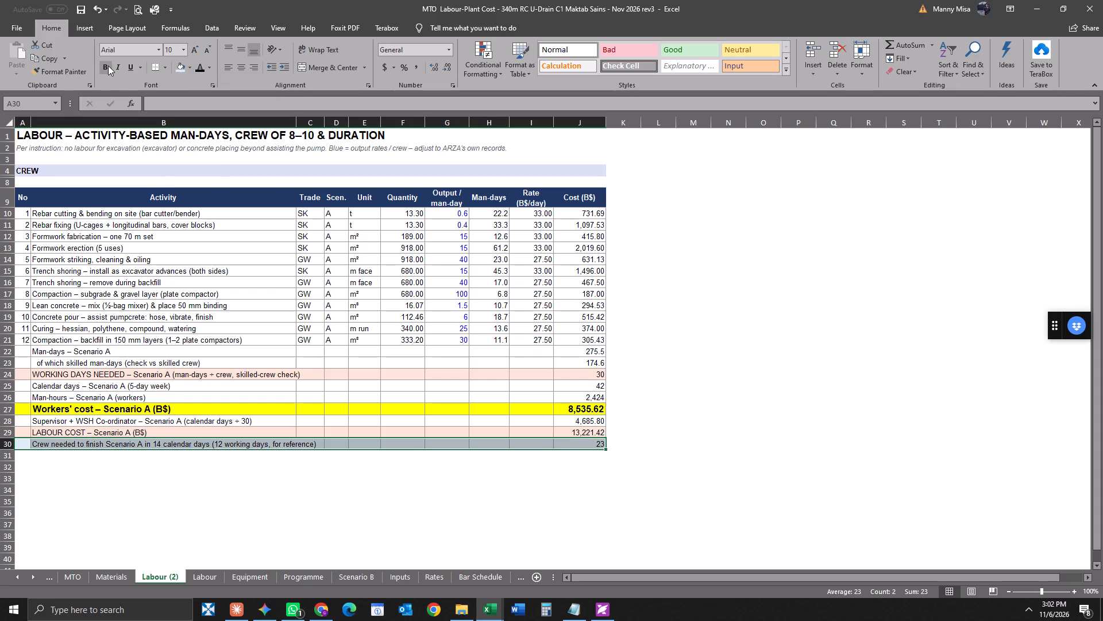
Make the crew-needed row, A30:J30, bold with font size 11.
click(108, 66)
click(194, 52)
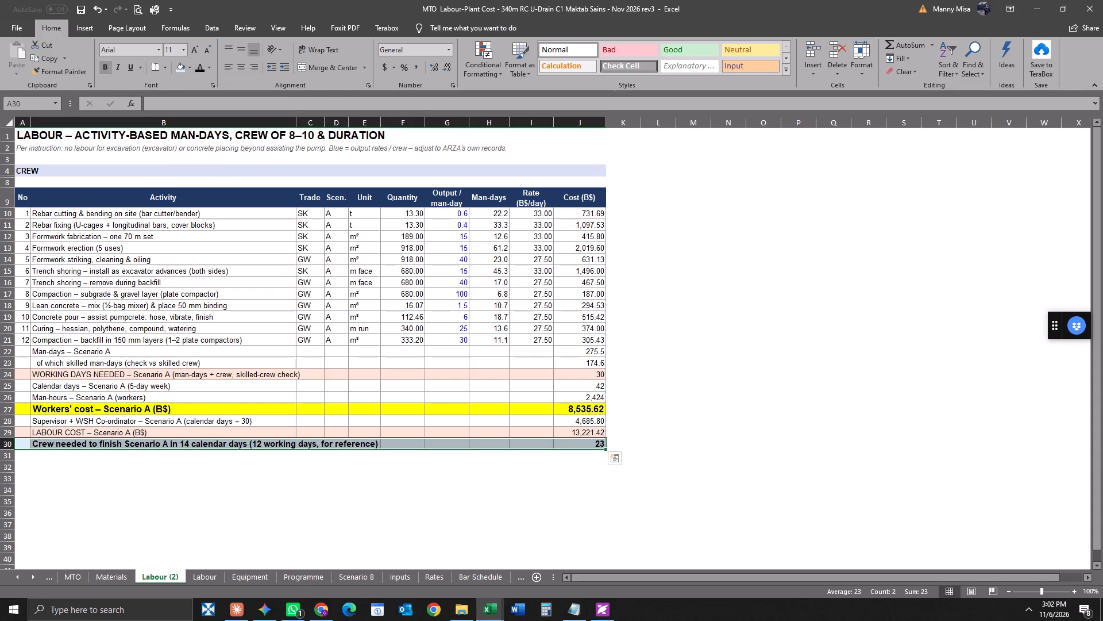
Inspect the cell references in the WORKING DAYS NEEDED – Scenario A formula in J24.
drag(591, 374, 11, 377)
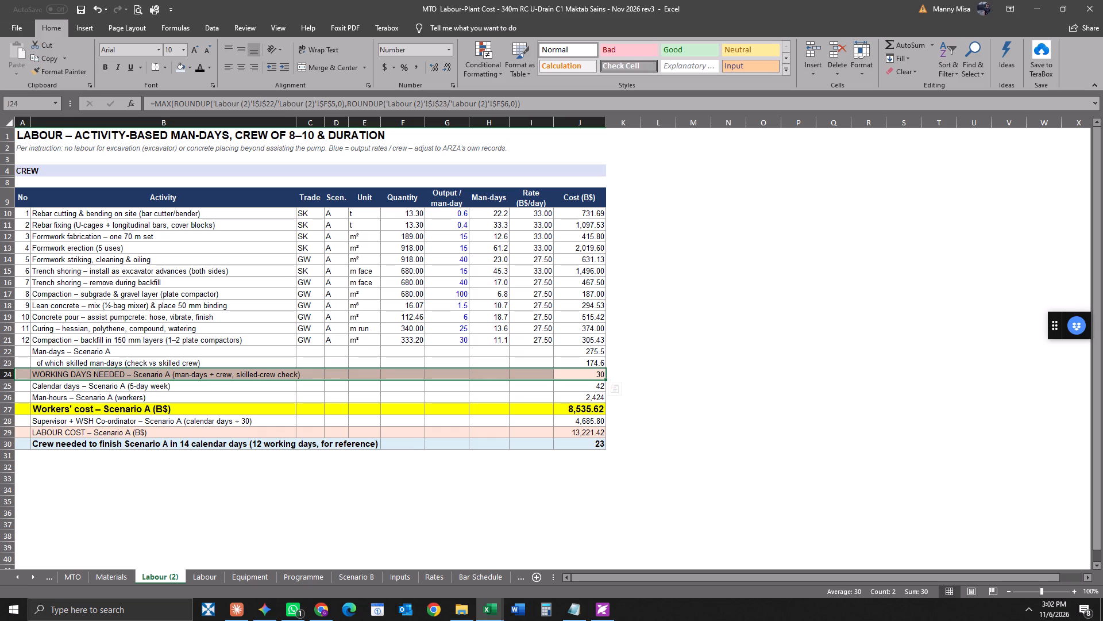
click(263, 471)
click(128, 464)
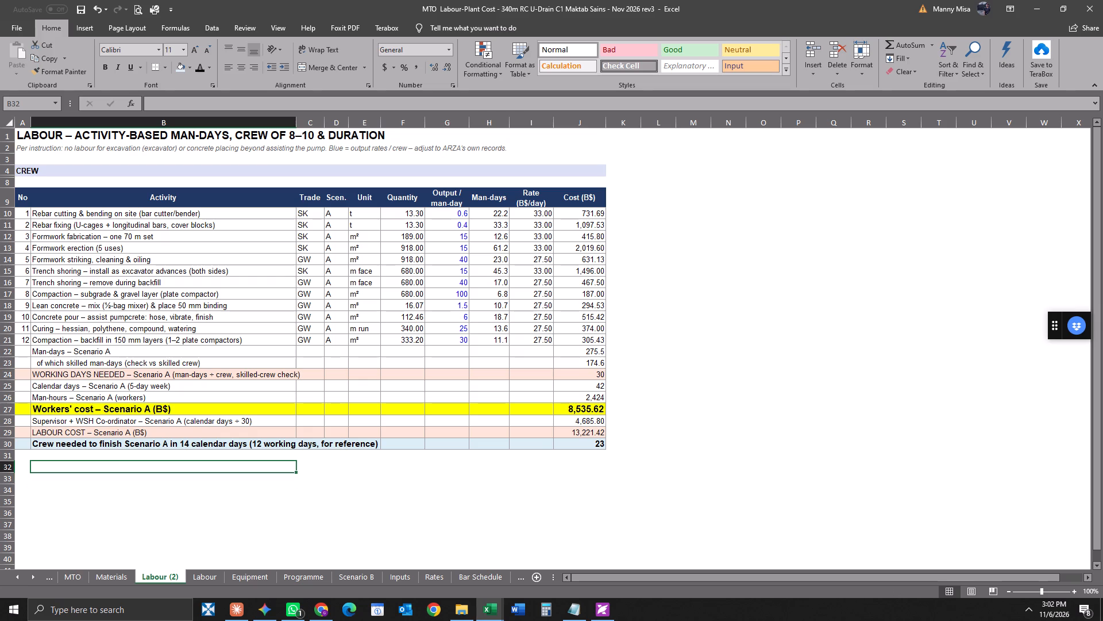
click(601, 377)
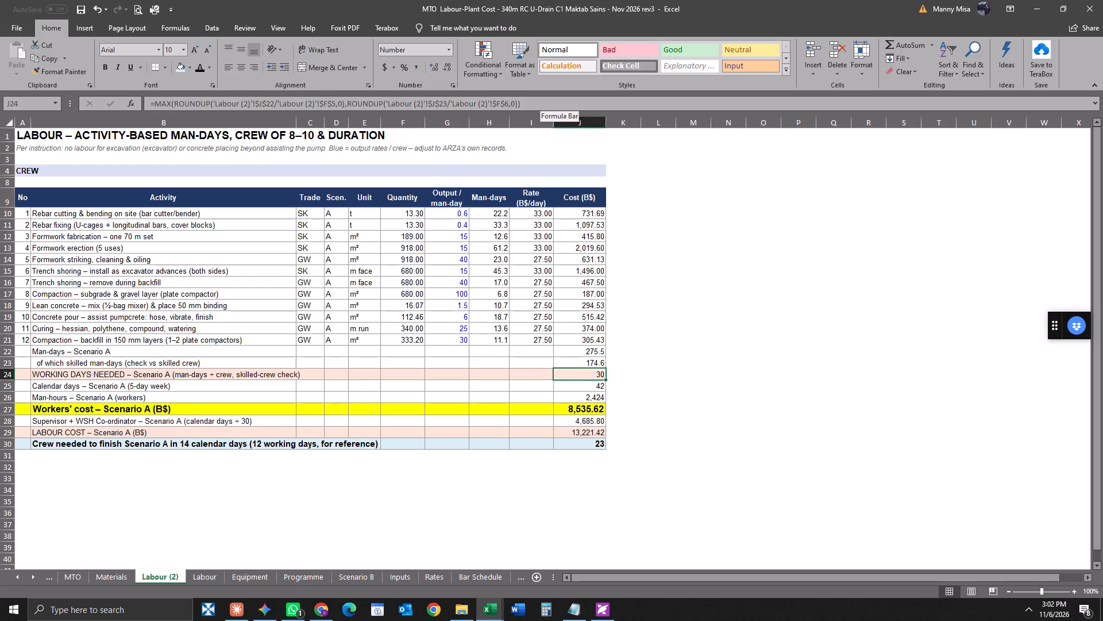
click(543, 98)
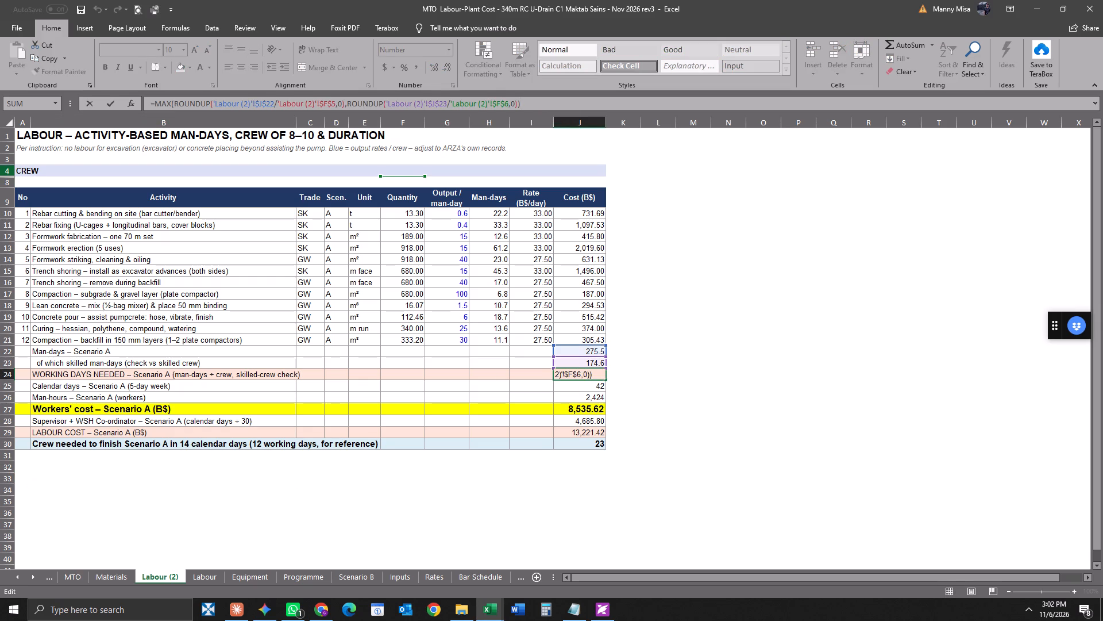
Unhide rows 5 to 7 beneath the CREW heading, restoring the crew inputs and working-hours note.
click(9, 175)
double_click(7, 176)
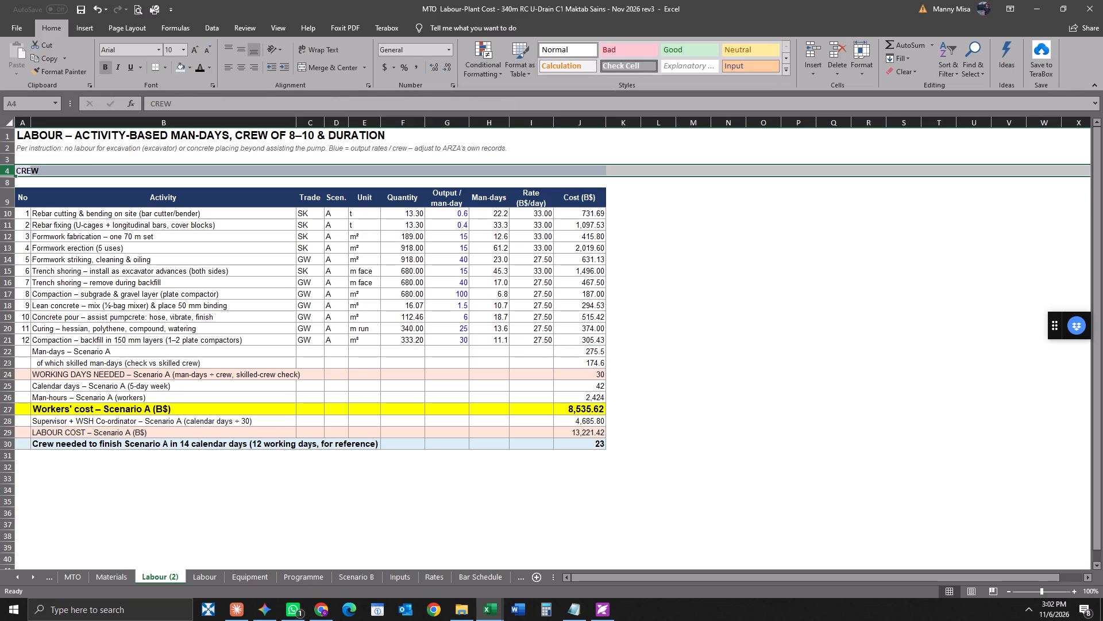
double_click(6, 178)
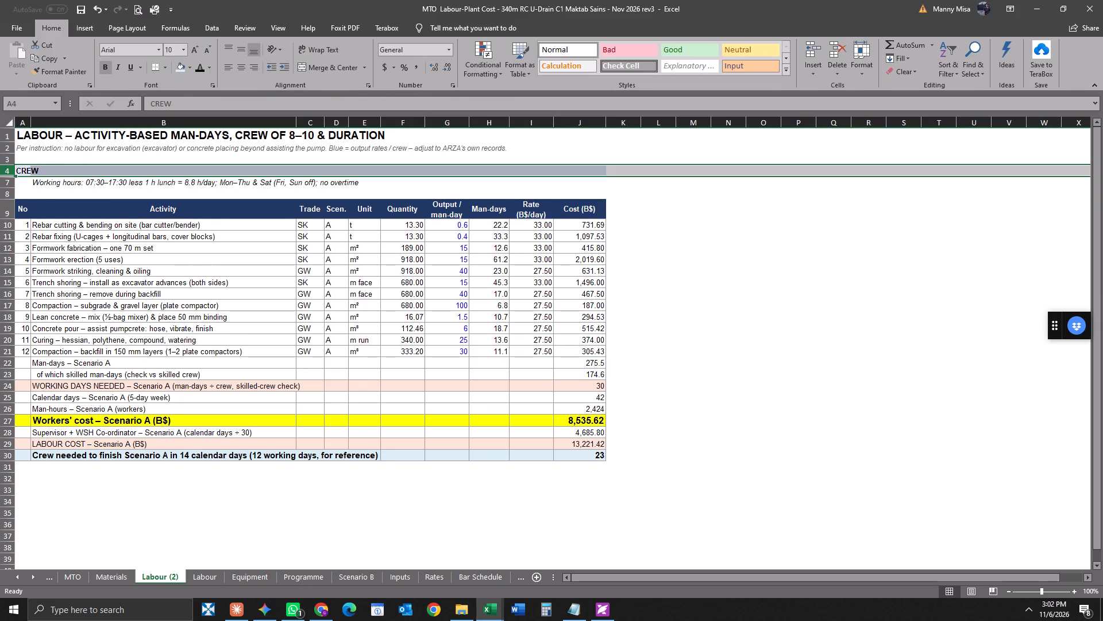
double_click(7, 178)
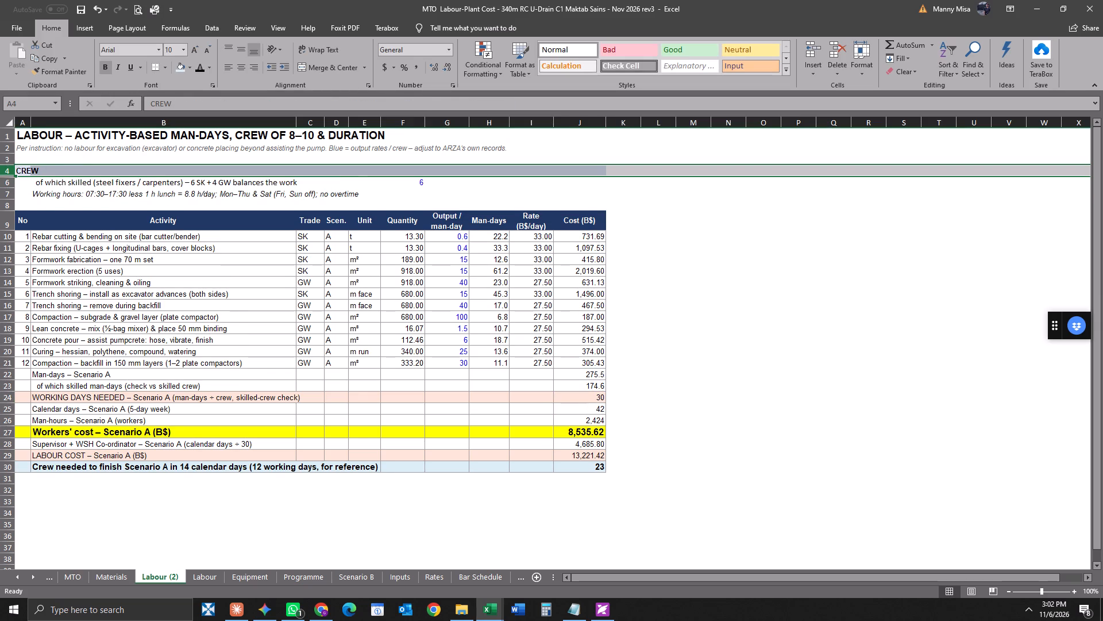
double_click(7, 178)
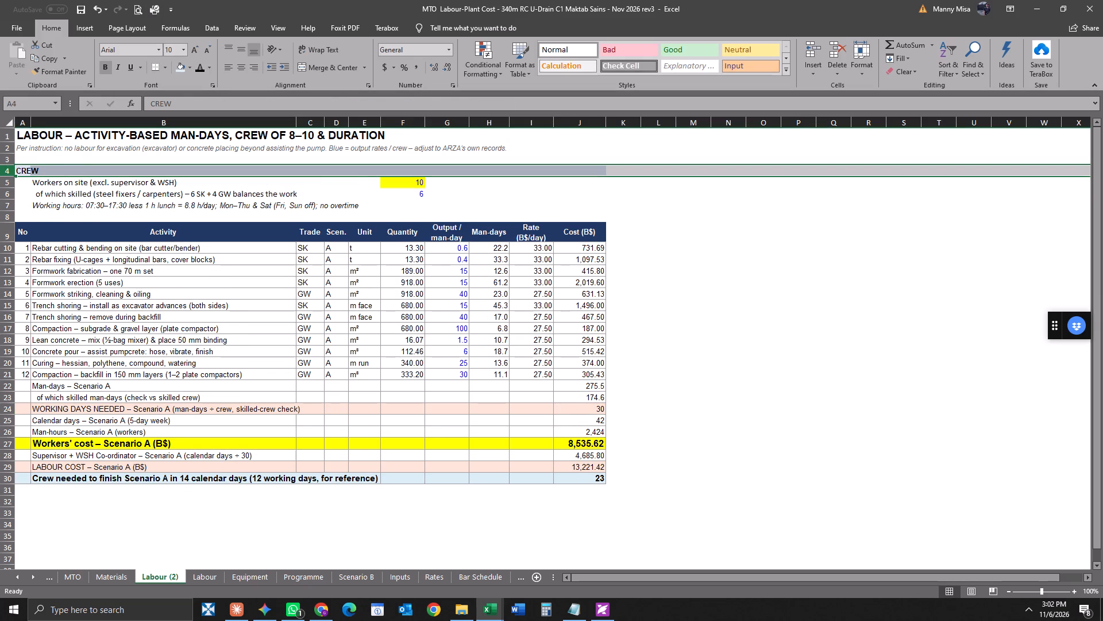
Check the J24 working-days formula against the workers-on-site and skilled-worker cells it references.
click(519, 254)
click(596, 409)
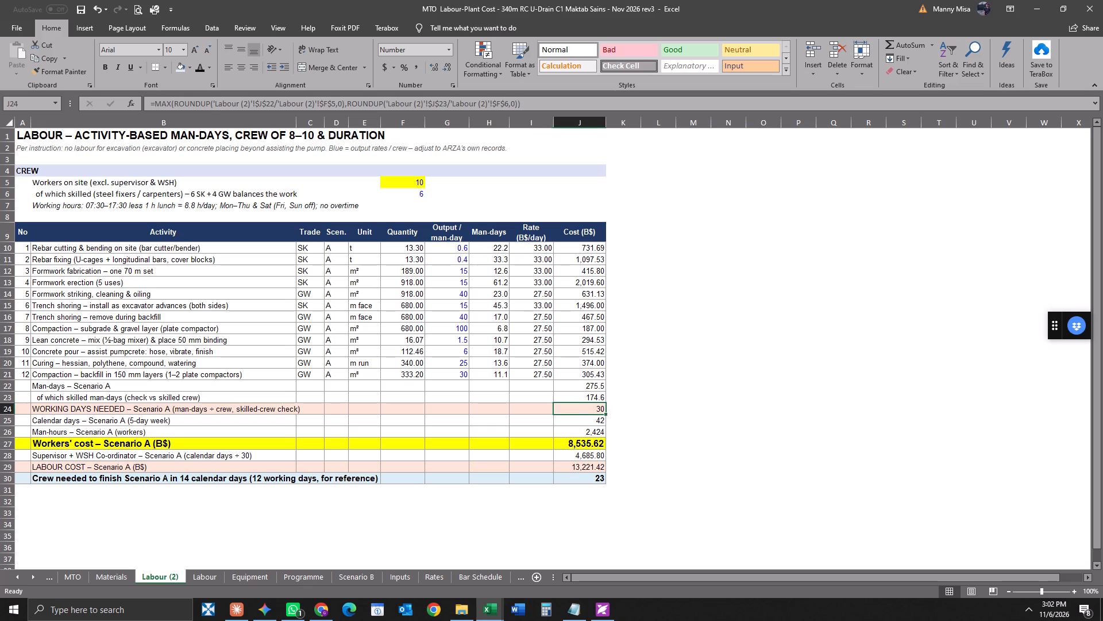
click(556, 102)
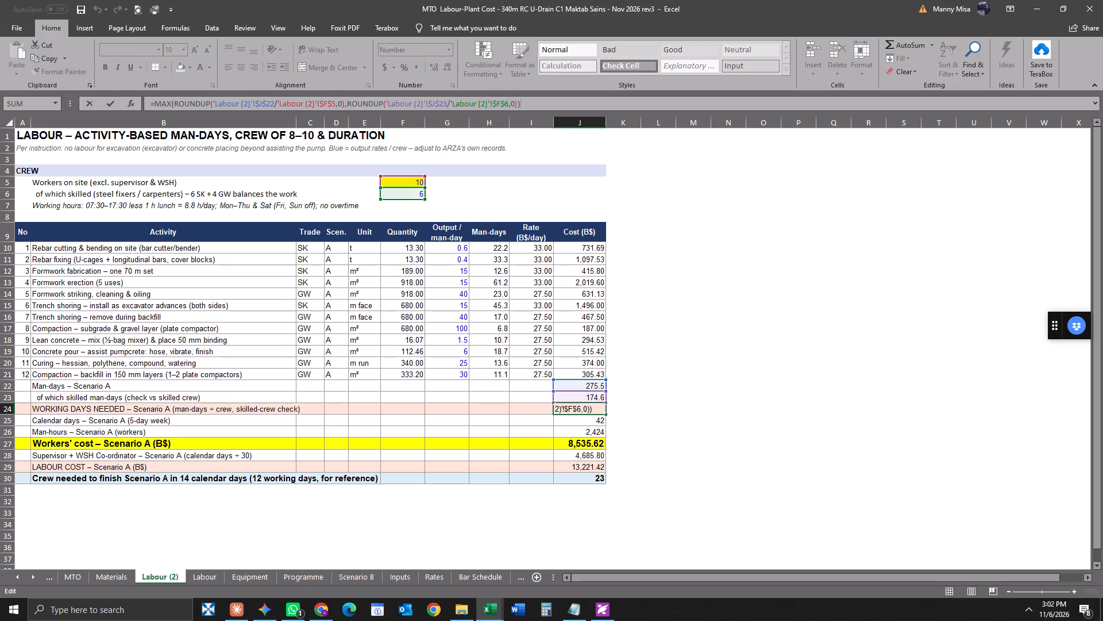
click(700, 236)
Below the table, enter the notes "30 DAYS for 10 WORKERS" in B32 and "14 DAYS for 23 WORKERS" in B33.
click(261, 530)
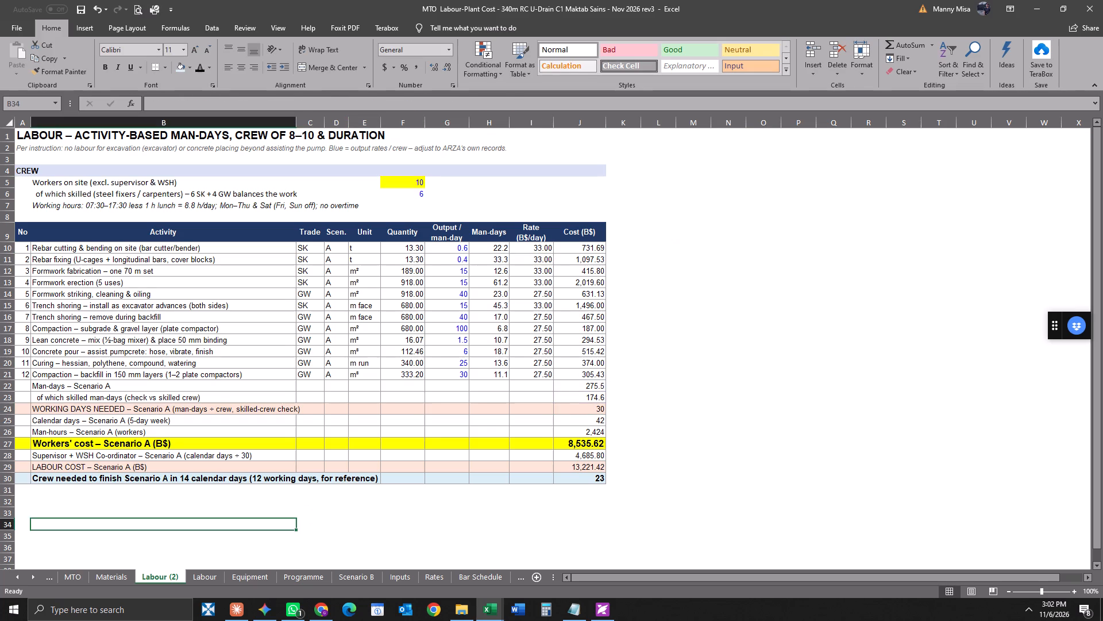
click(132, 502)
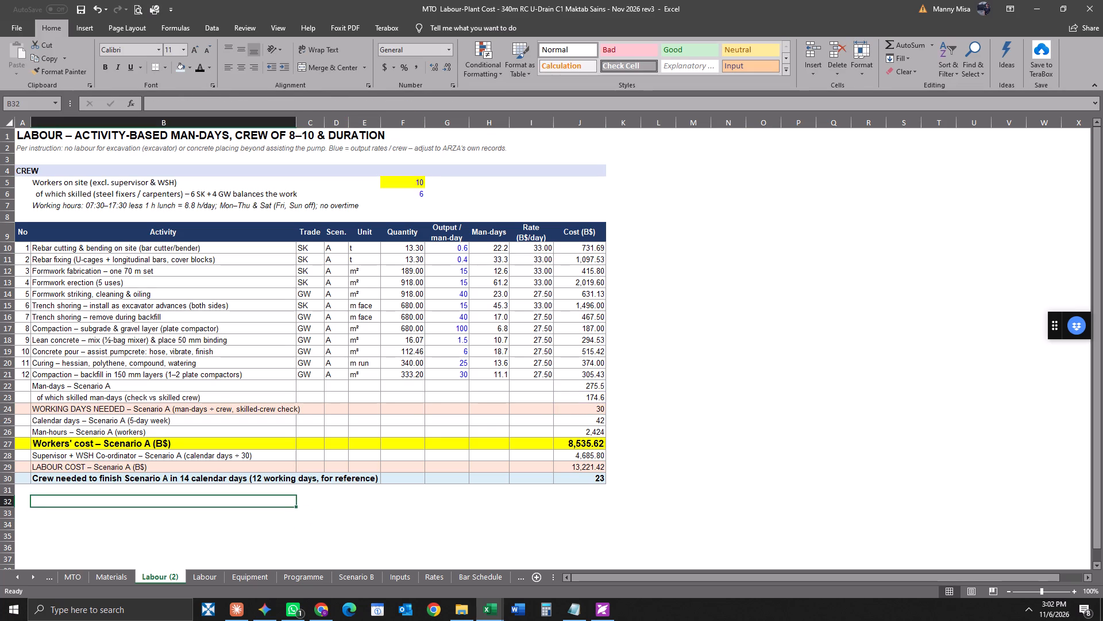
text(30 DAYS for 10 WORKERS)
key(Return)
text(14 DAYS for 23 WORKERS)
key(Tab)
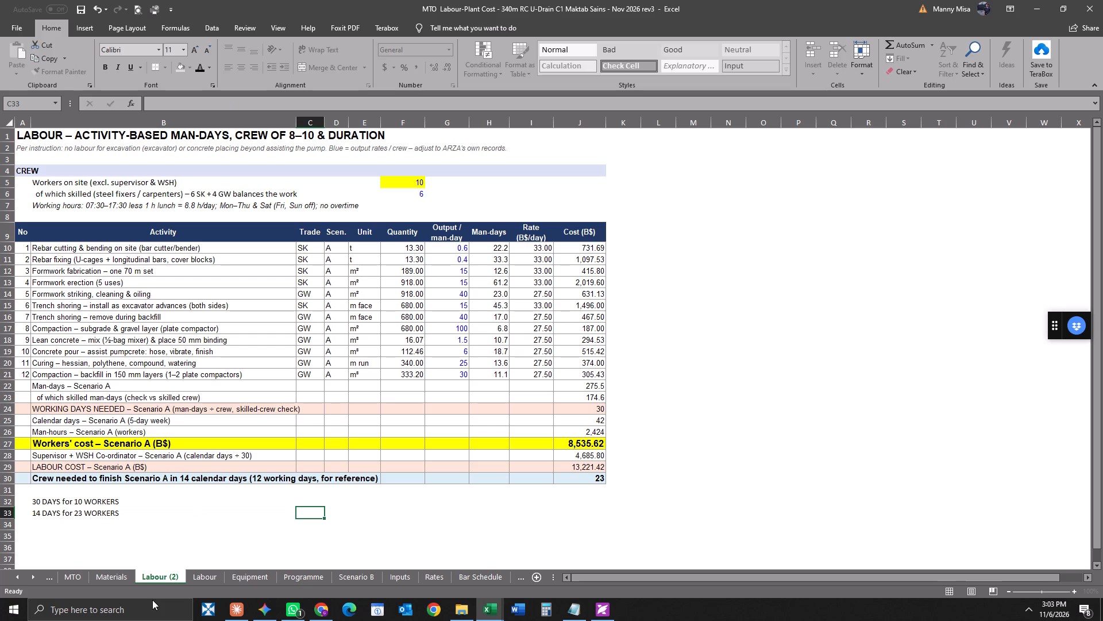
Select the labour sheet's content, A1:J33, and print one copy of the active sheet on the Brother DCP-T720DW printer.
drag(593, 516, 71, 245)
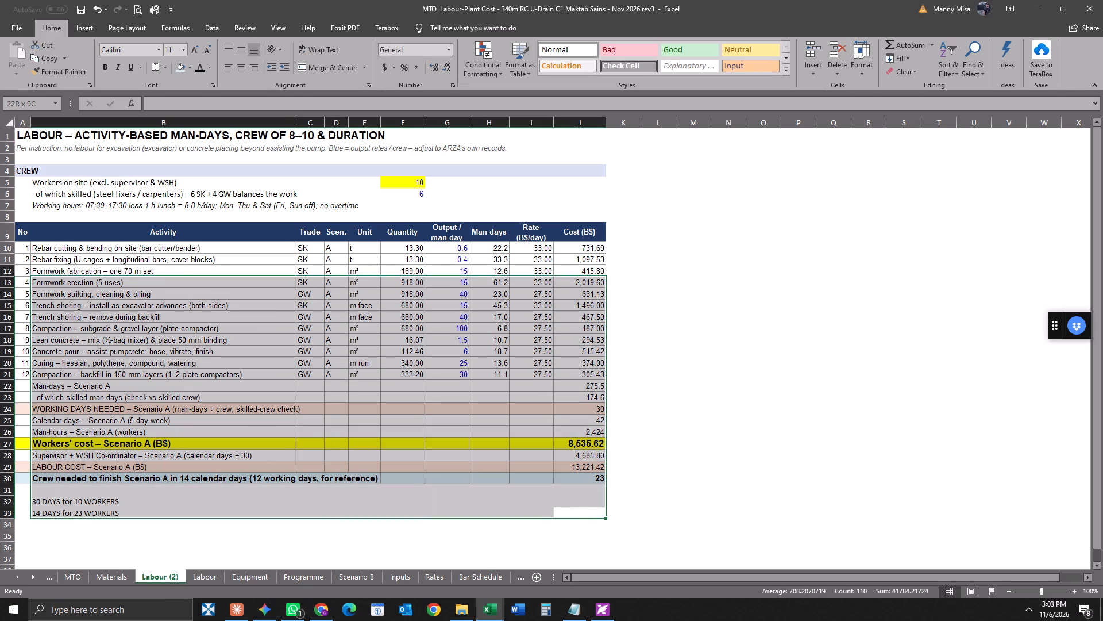
drag(71, 245, 0, 109)
key(ctrl+p)
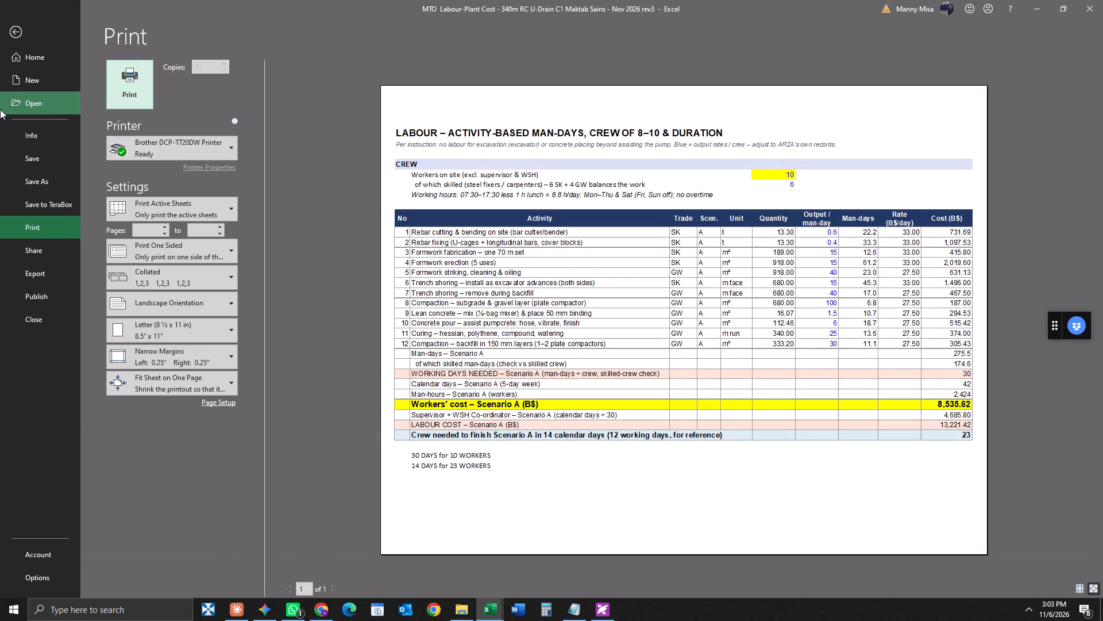
click(146, 89)
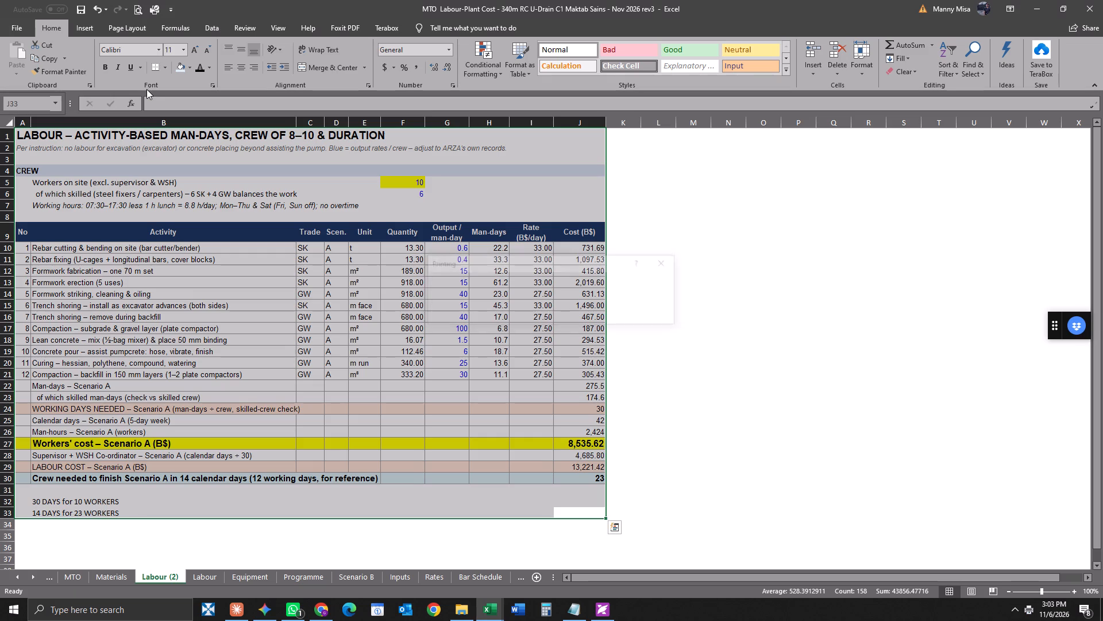
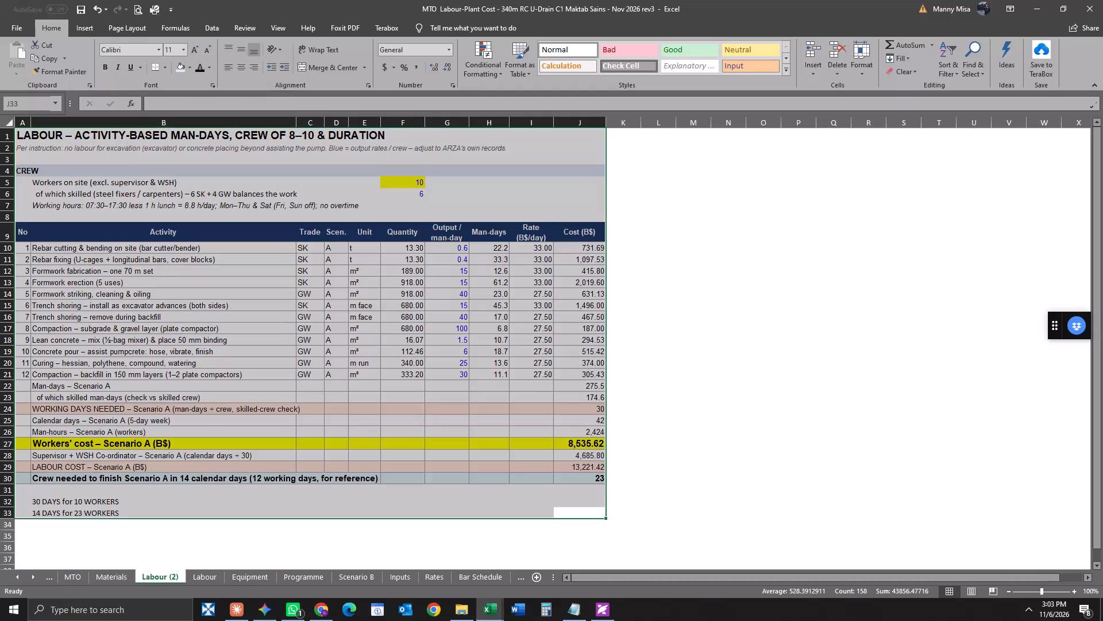
On the Rates sheet, check the cell references in the skilled worker's per 8.8 h day rate formula in E12.
click(440, 580)
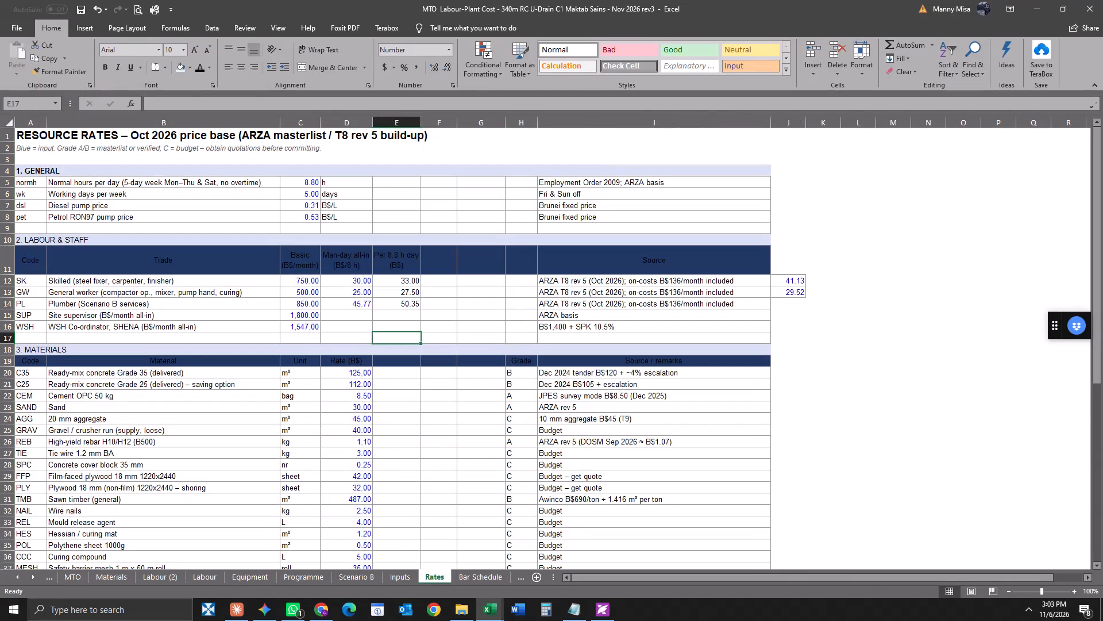
click(407, 278)
click(264, 103)
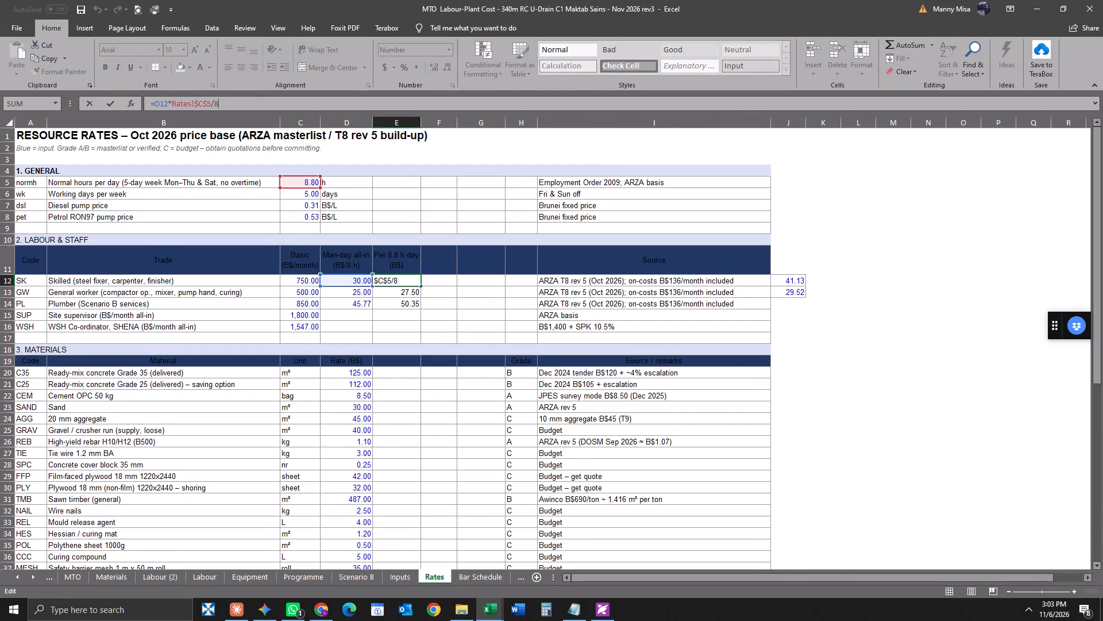
click(464, 313)
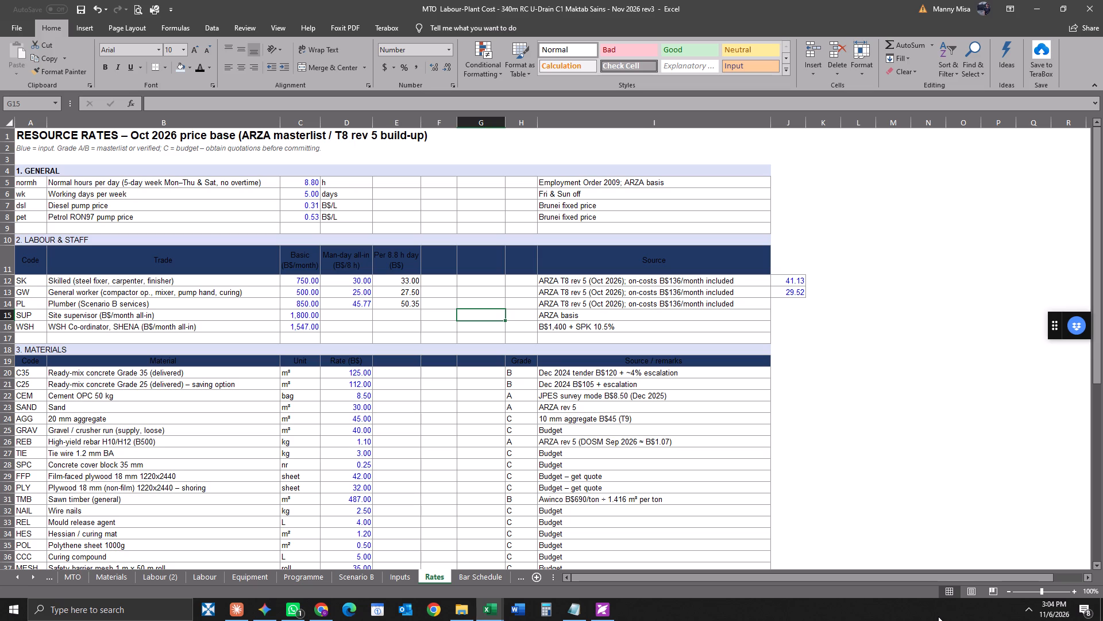
Save the rev3 labour-plant cost workbook.
click(80, 10)
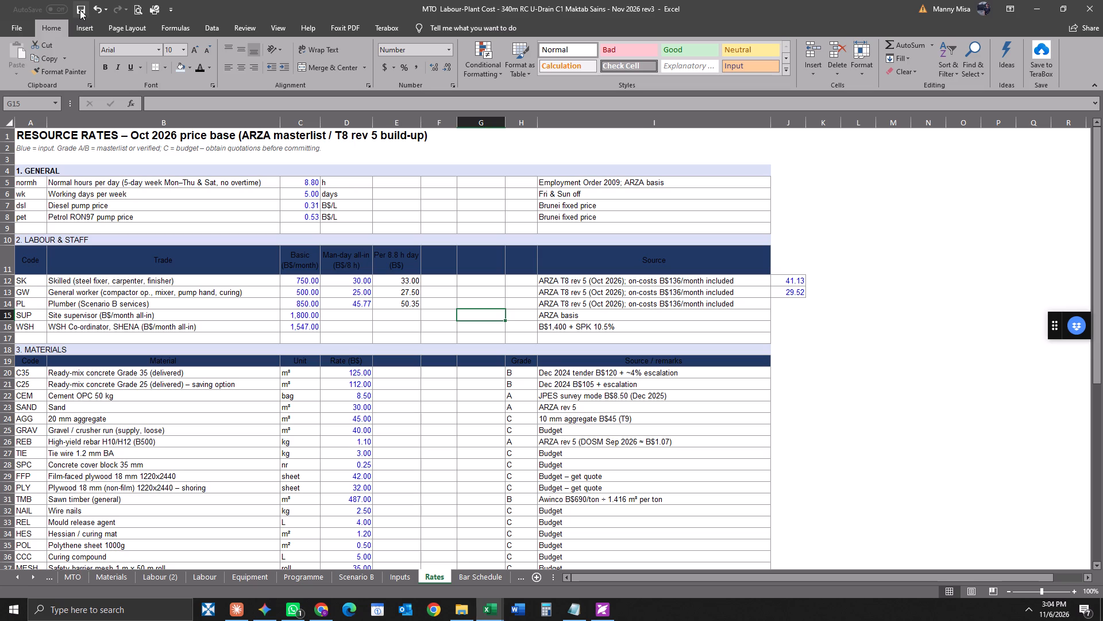